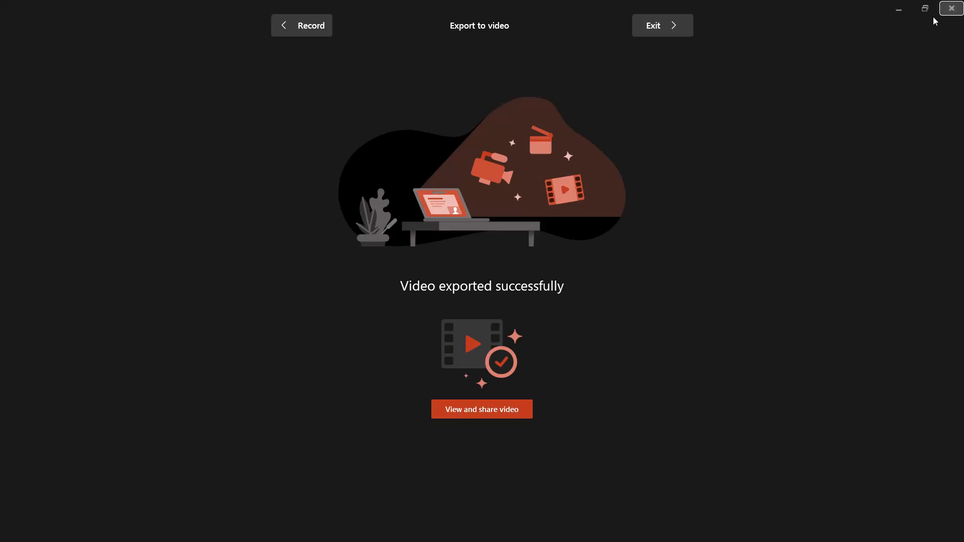
Leave the finished export and slide show views and close the Digital Voting Machine presentation, saving its changes.
{"action": "left_click", "coordinate": [898, 6]}
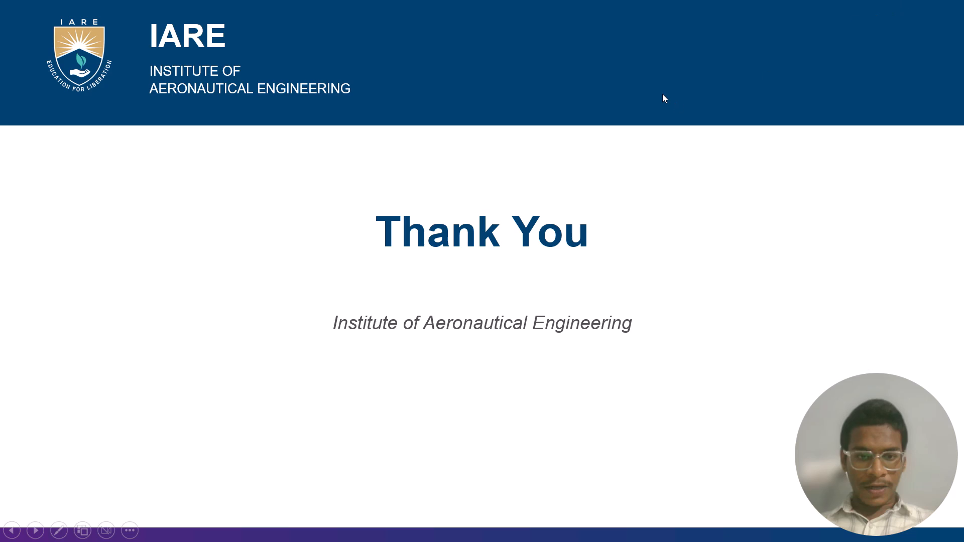
{"action": "key", "text": "Escape"}
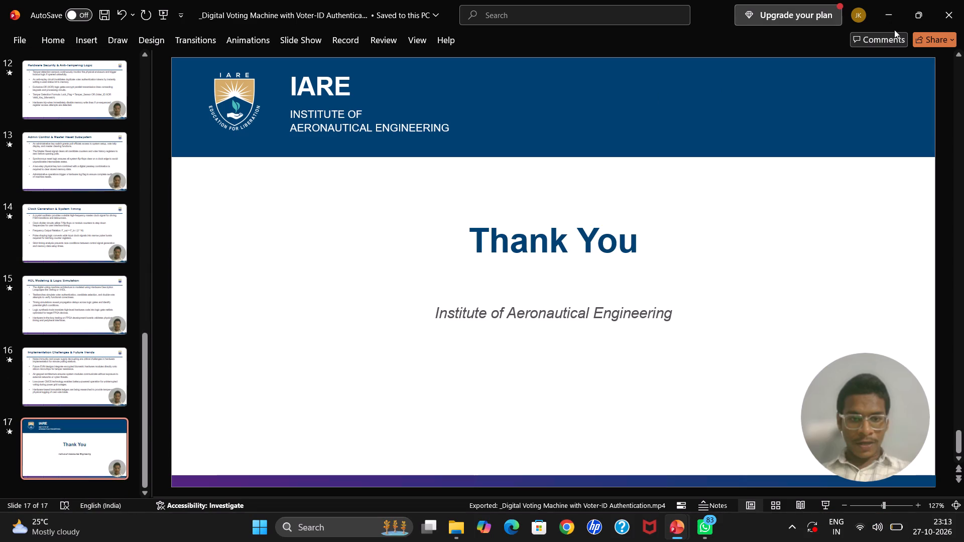
{"action": "left_click", "coordinate": [961, 0]}
{"action": "left_click", "coordinate": [487, 356]}
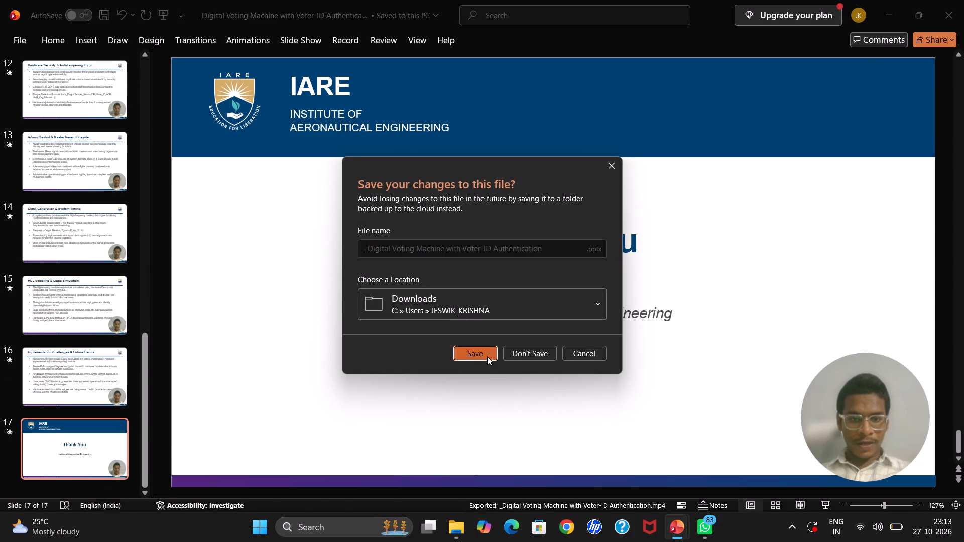
Open the Downloads folder in File Explorer to find the exported video.
{"action": "scroll", "coordinate": [349, 163], "scroll_direction": "up", "scroll_amount": 8}
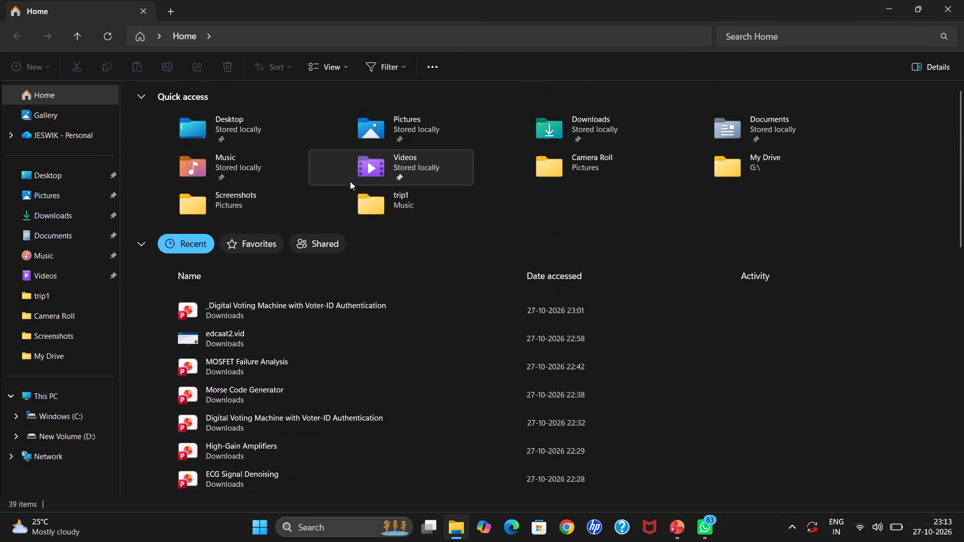
{"action": "left_click", "coordinate": [43, 103]}
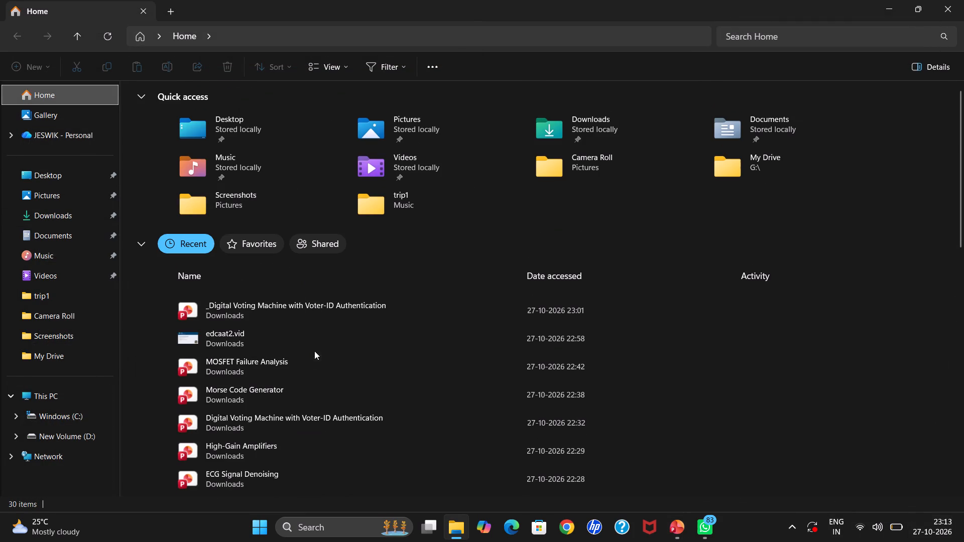
{"action": "scroll", "coordinate": [349, 323], "scroll_direction": "down", "scroll_amount": 3}
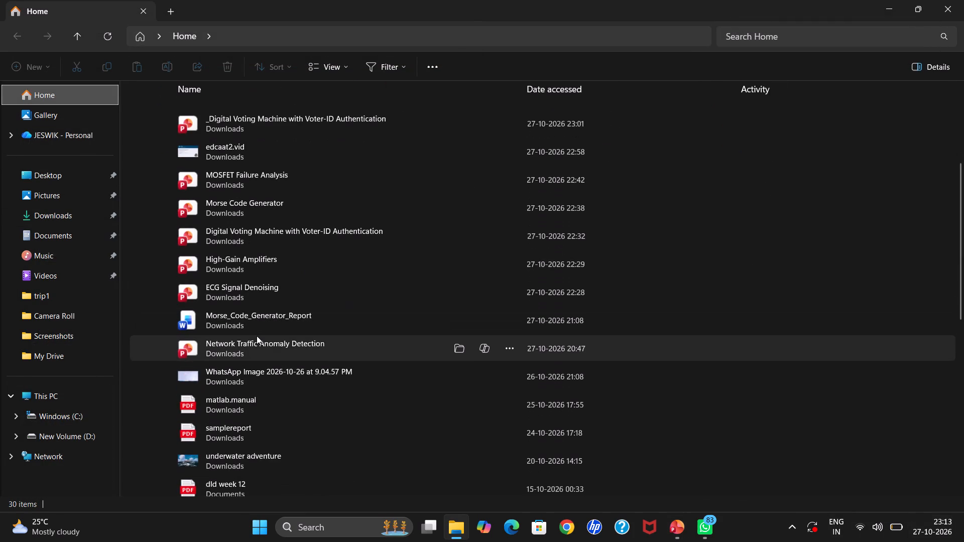
{"action": "scroll", "coordinate": [257, 336], "scroll_direction": "down", "scroll_amount": 3}
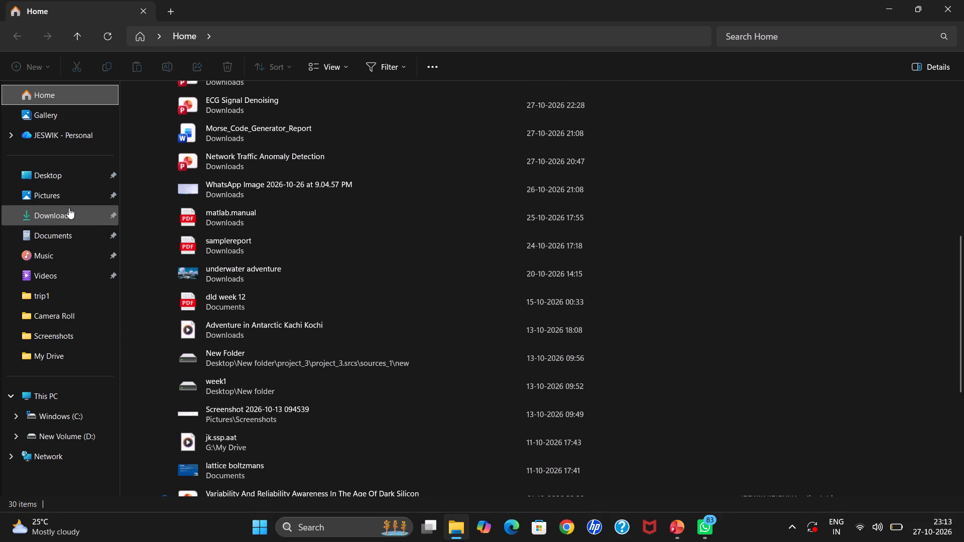
{"action": "left_click", "coordinate": [69, 208]}
{"action": "scroll", "coordinate": [385, 266], "scroll_direction": "up", "scroll_amount": 6}
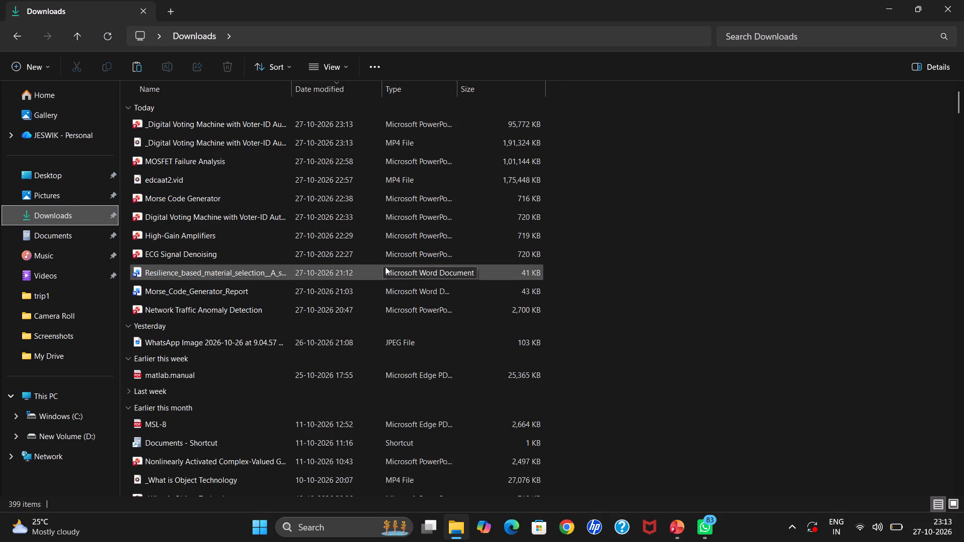
Rename the exported Digital Voting Machine MP4 video as dldaat2.vid.
{"action": "right_click", "coordinate": [435, 145]}
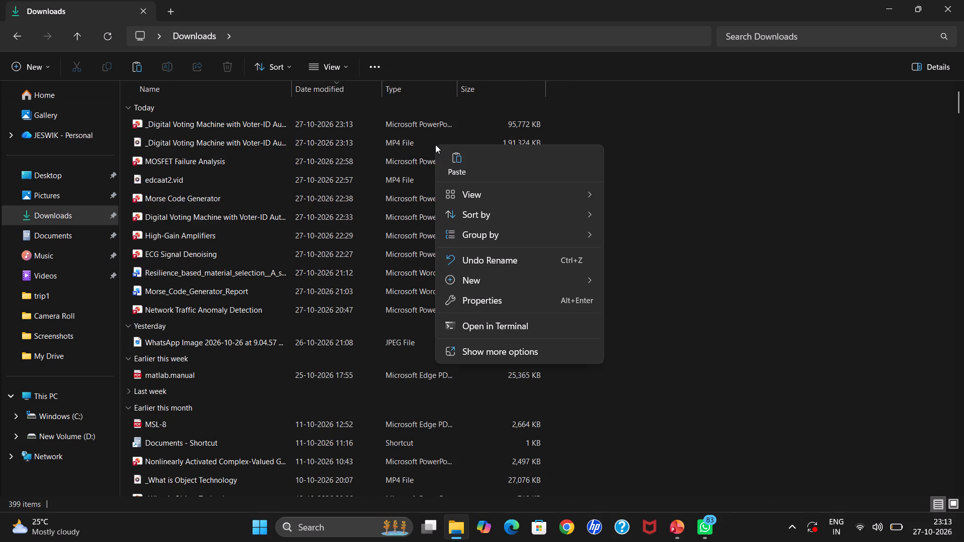
{"action": "left_click", "coordinate": [422, 141]}
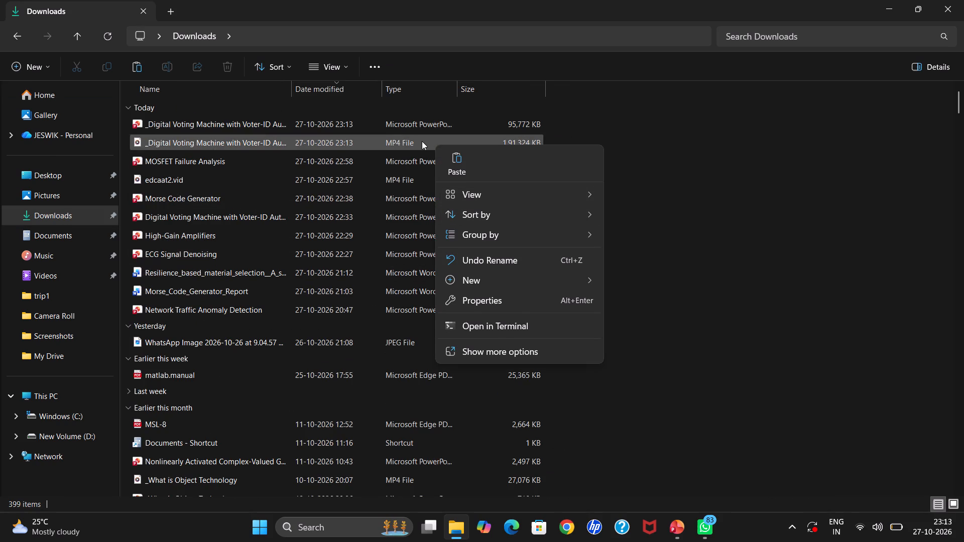
{"action": "right_click", "coordinate": [422, 141]}
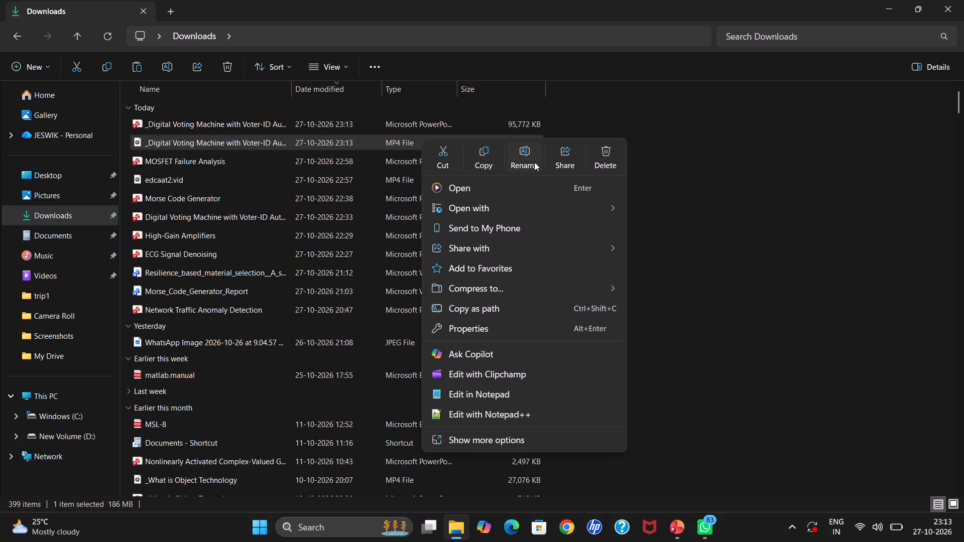
{"action": "left_click", "coordinate": [534, 162]}
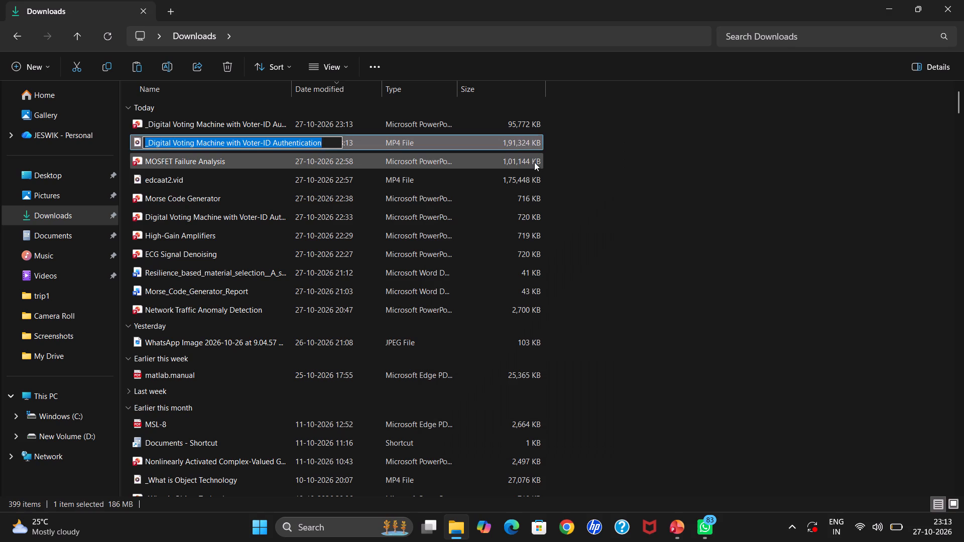
{"action": "key", "text": "d"}
{"action": "key", "text": "l"}
{"action": "type", "text": "daat2"}
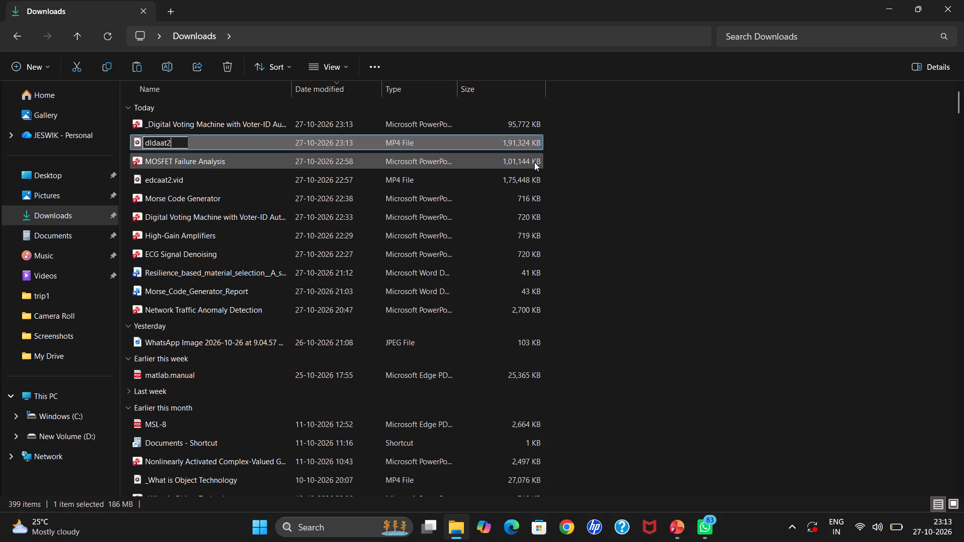
{"action": "type", "text": ".vi"}
{"action": "key", "text": "d"}
{"action": "key", "text": "Return"}
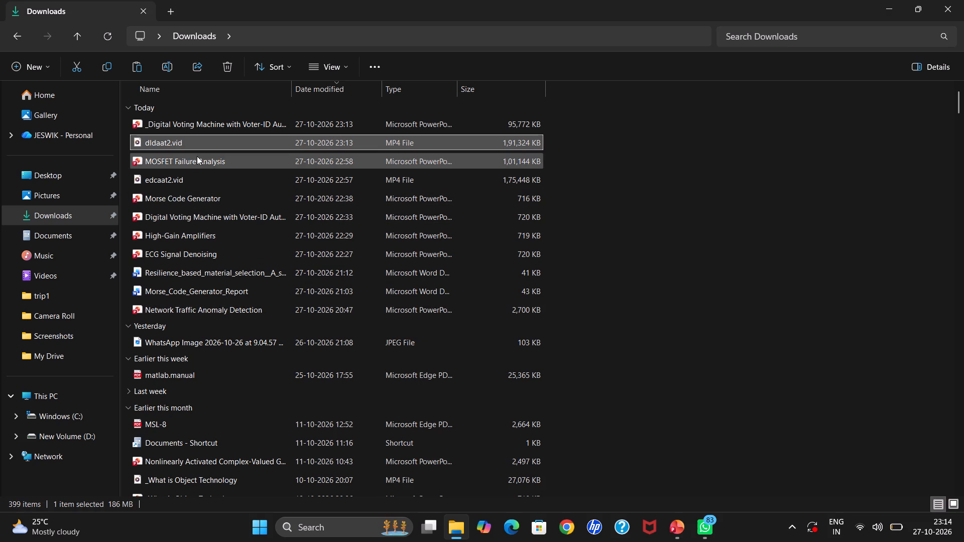
Open the Morse Code Generator presentation from the Downloads folder in PowerPoint.
{"action": "double_click", "coordinate": [205, 201]}
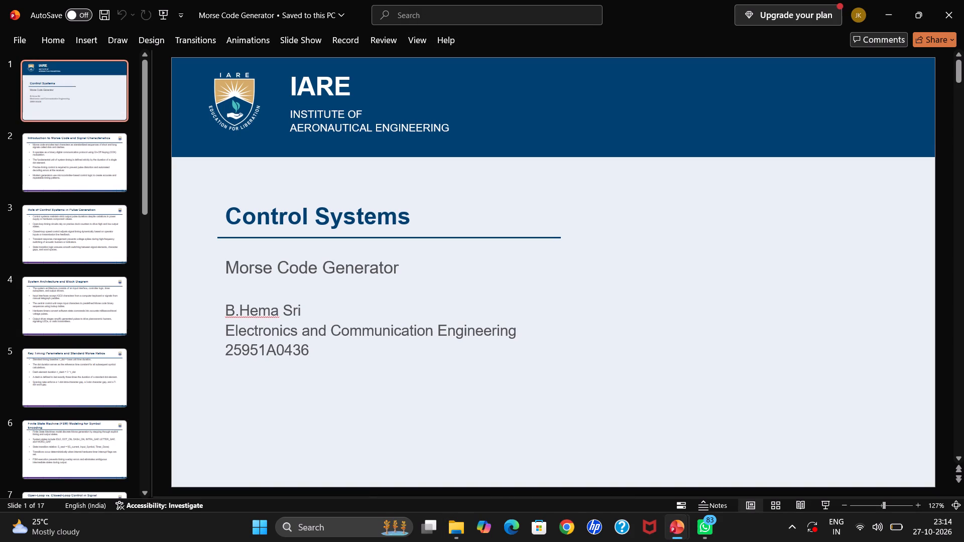
Replace the student name on the Control Systems title slide with the presenter's own name.
{"action": "left_click", "coordinate": [310, 319]}
{"action": "key", "text": "BackSpace"}
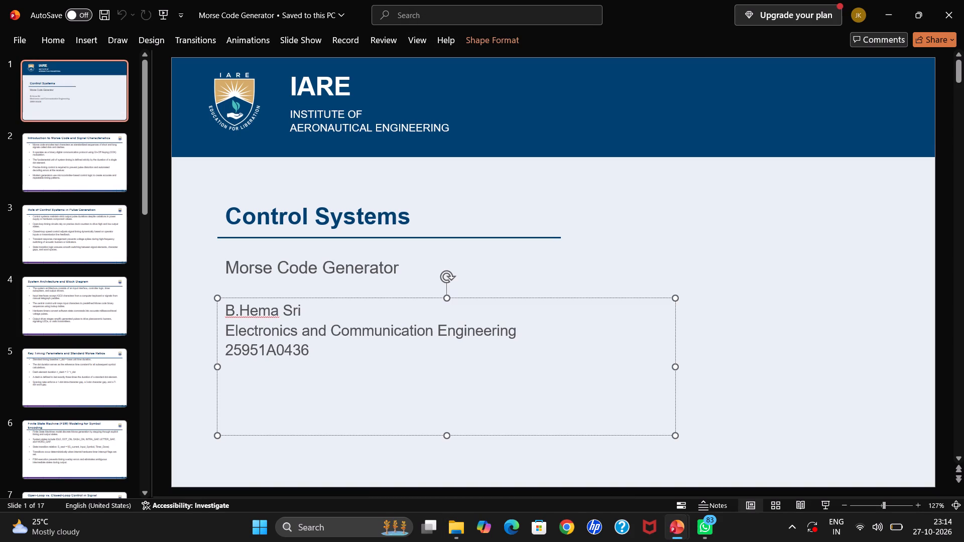
{"action": "key", "text": "BackSpace"}
{"action": "key", "text": "BackSpace"}
{"action": "key", "text": "BackSpace"}
{"action": "key", "text": "BackSpace"}
{"action": "key", "text": "BackSpace"}
{"action": "key", "text": "BackSpace"}
{"action": "key", "text": "BackSpace"}
{"action": "key", "text": "BackSpace"}
{"action": "key", "text": "BackSpace"}
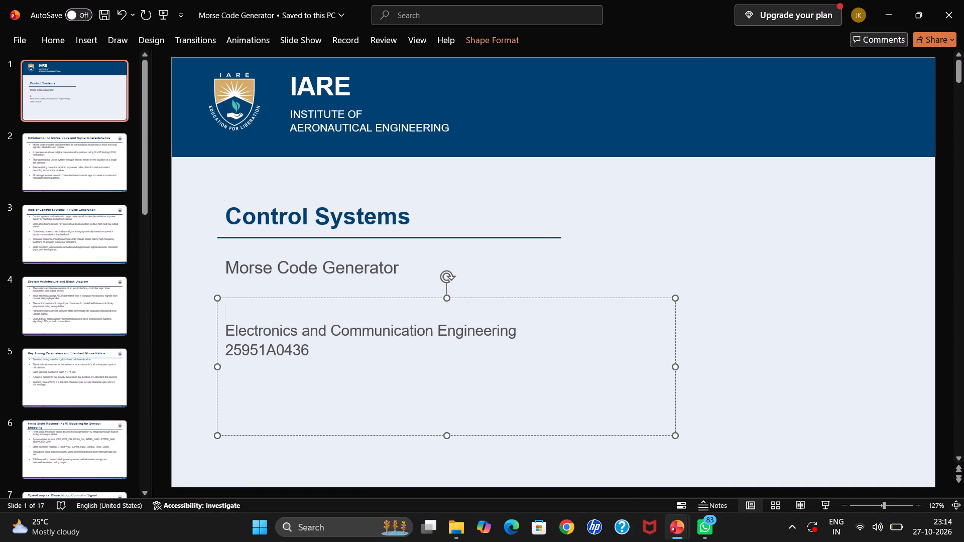
{"action": "key", "text": "shift+p"}
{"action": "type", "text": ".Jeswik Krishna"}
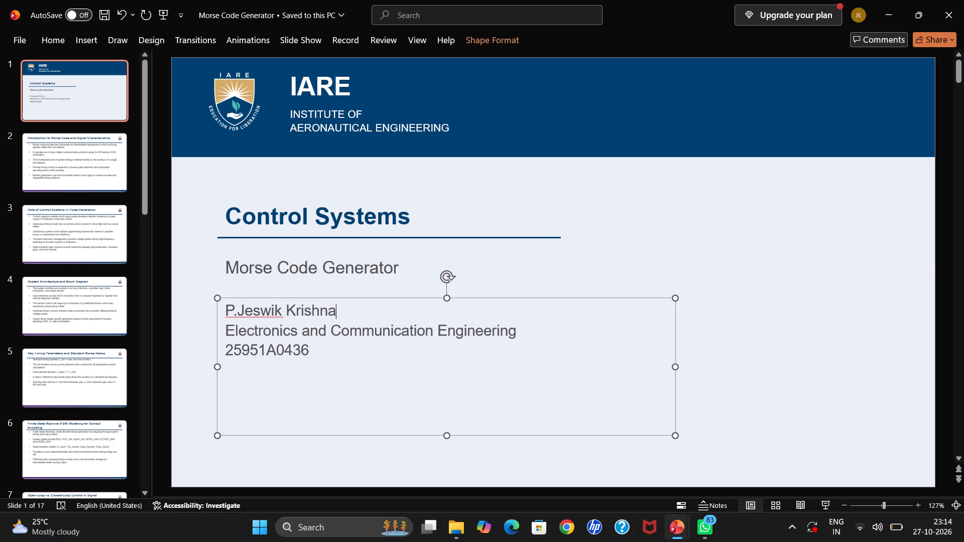
Replace the last two digits of the title slide's roll number to match the presenter's own, and save the presentation.
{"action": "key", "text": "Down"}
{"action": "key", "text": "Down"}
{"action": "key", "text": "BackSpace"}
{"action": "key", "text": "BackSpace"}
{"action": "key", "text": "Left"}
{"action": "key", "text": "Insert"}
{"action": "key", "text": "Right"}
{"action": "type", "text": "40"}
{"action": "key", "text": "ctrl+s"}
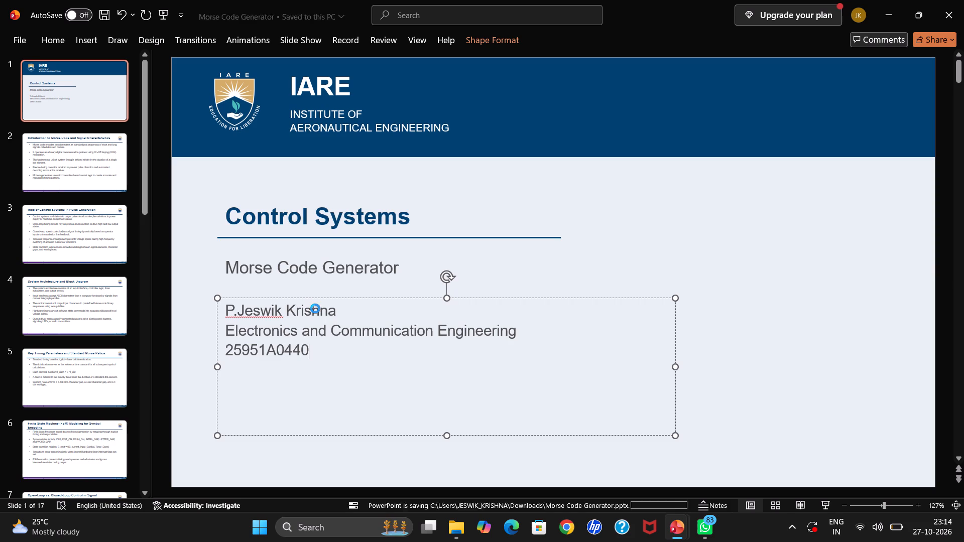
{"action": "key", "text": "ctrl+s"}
Launch recording of the Morse Code Generator presentation from the beginning.
{"action": "left_click", "coordinate": [346, 42]}
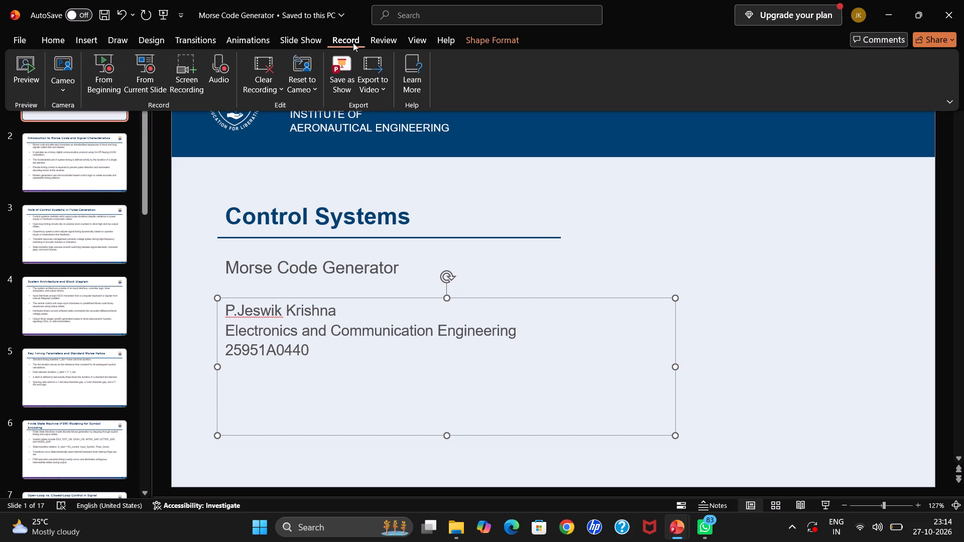
{"action": "left_click", "coordinate": [106, 73]}
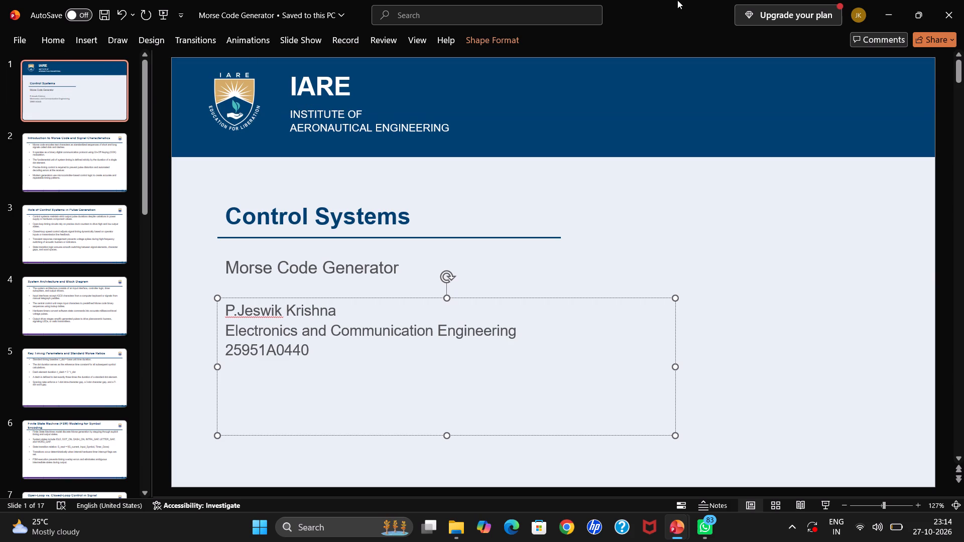
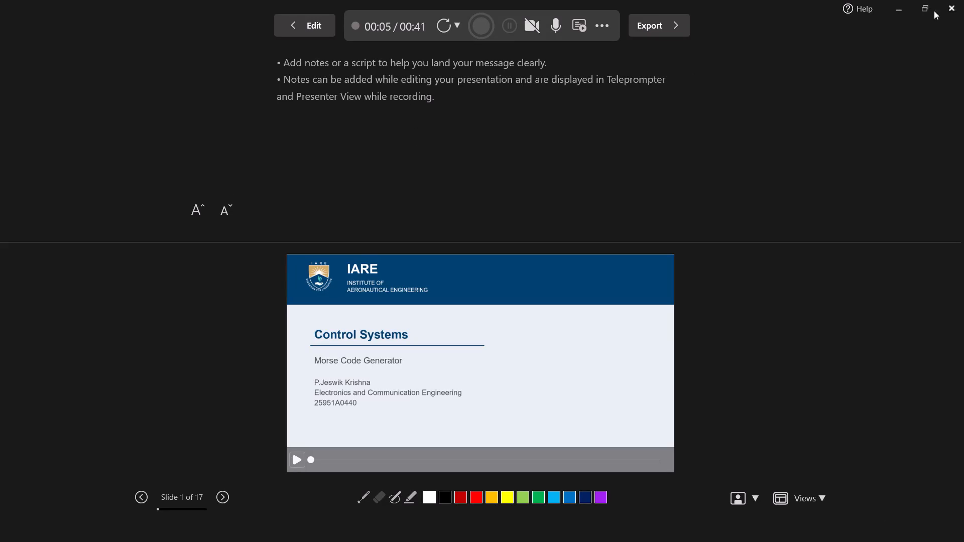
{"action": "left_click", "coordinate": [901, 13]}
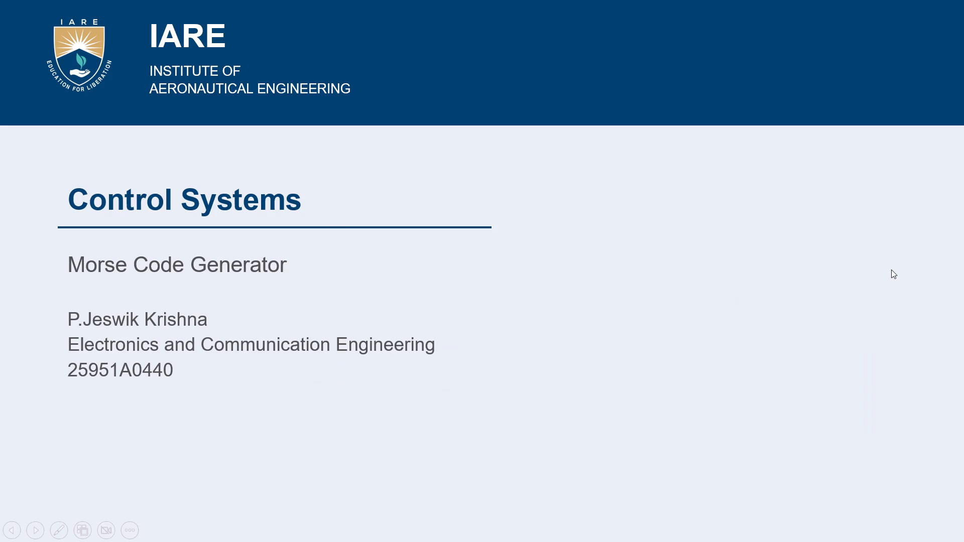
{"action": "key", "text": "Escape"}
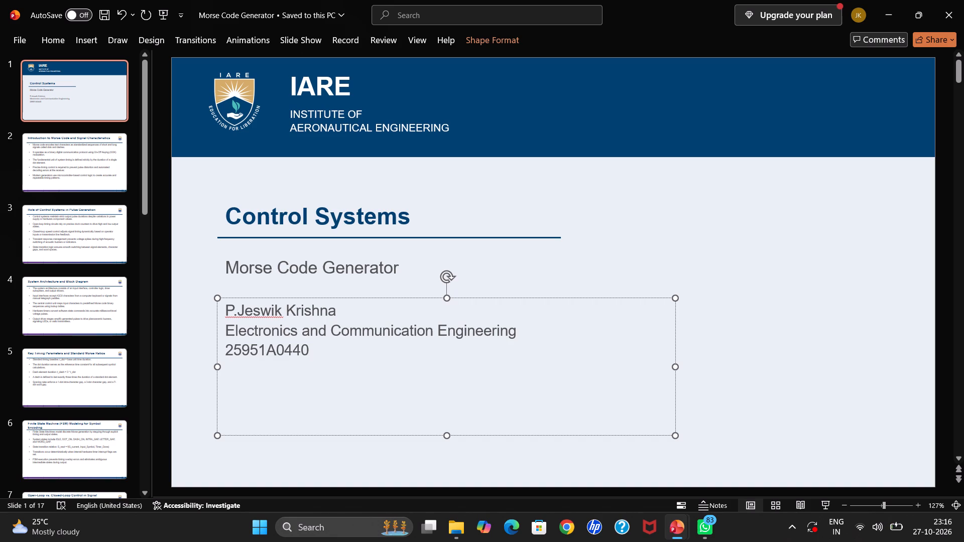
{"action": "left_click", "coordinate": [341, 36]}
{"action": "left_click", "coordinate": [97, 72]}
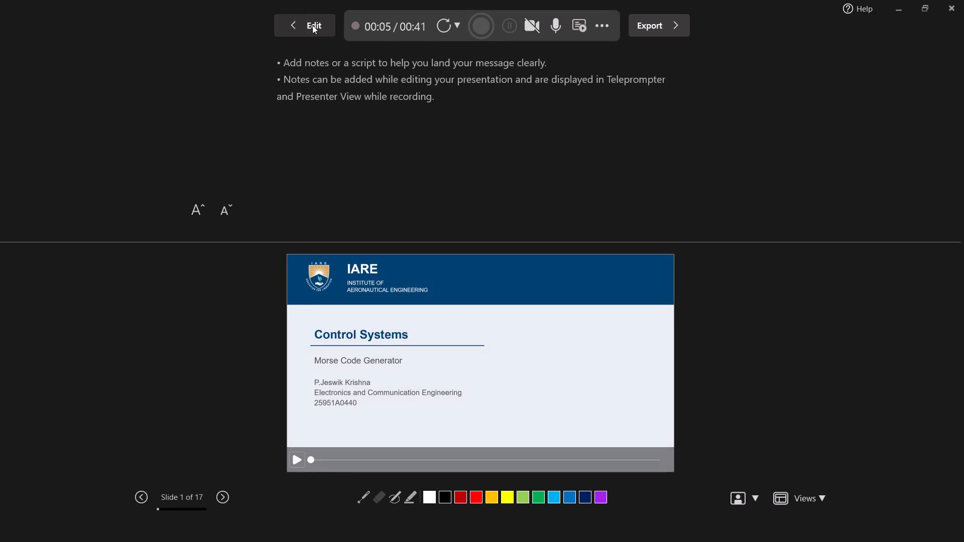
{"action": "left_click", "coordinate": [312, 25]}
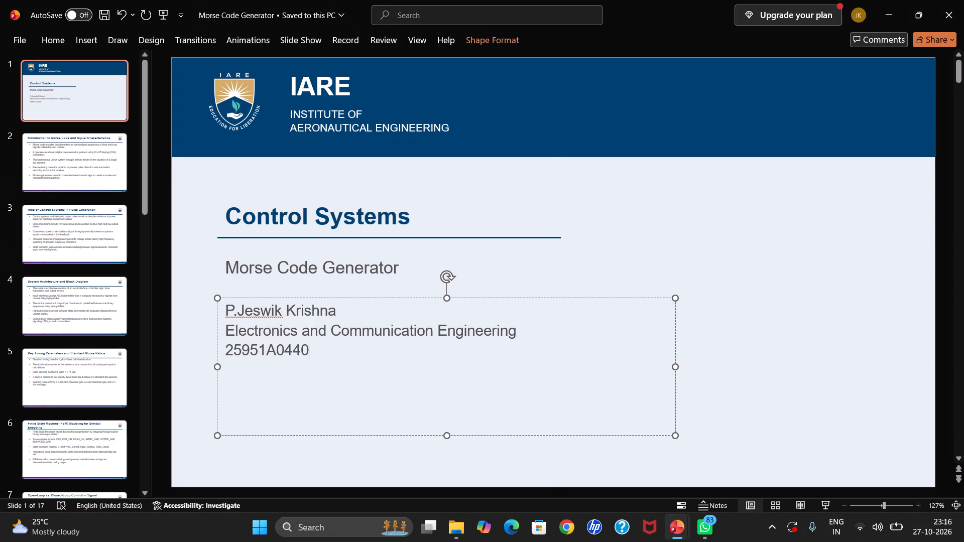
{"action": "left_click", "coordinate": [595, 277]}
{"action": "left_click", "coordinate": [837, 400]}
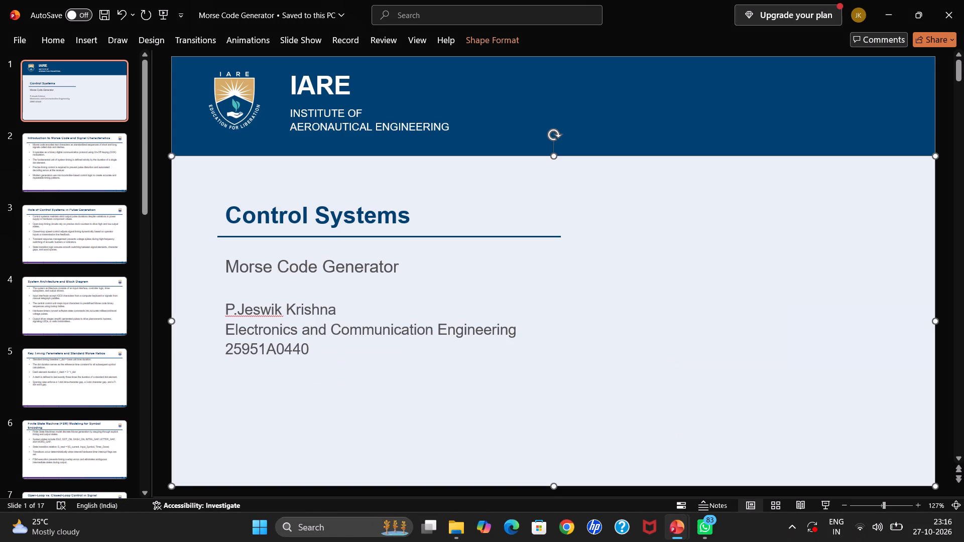
Reopen recording of the presentation from the beginning and retake the video on all slides.
{"action": "left_click", "coordinate": [342, 52]}
{"action": "left_click", "coordinate": [344, 46]}
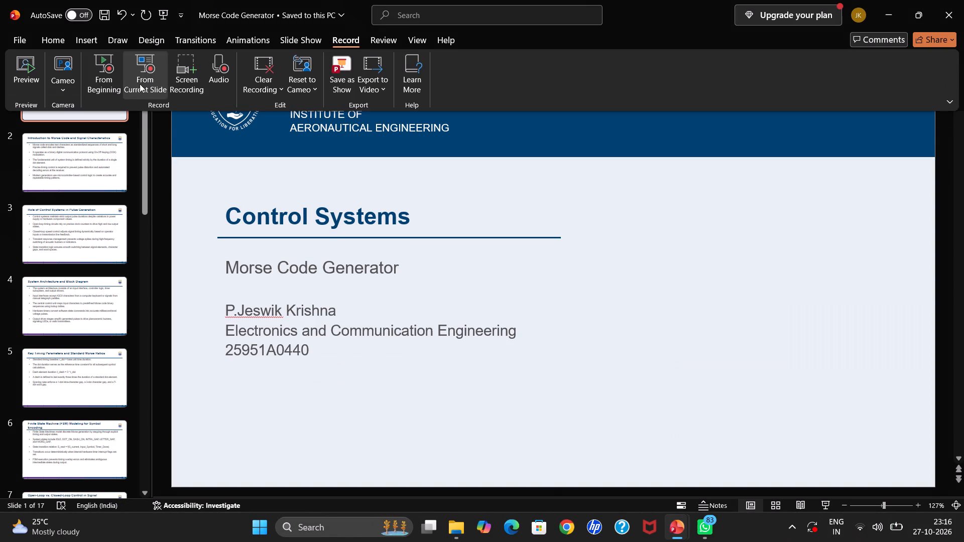
{"action": "left_click", "coordinate": [96, 86]}
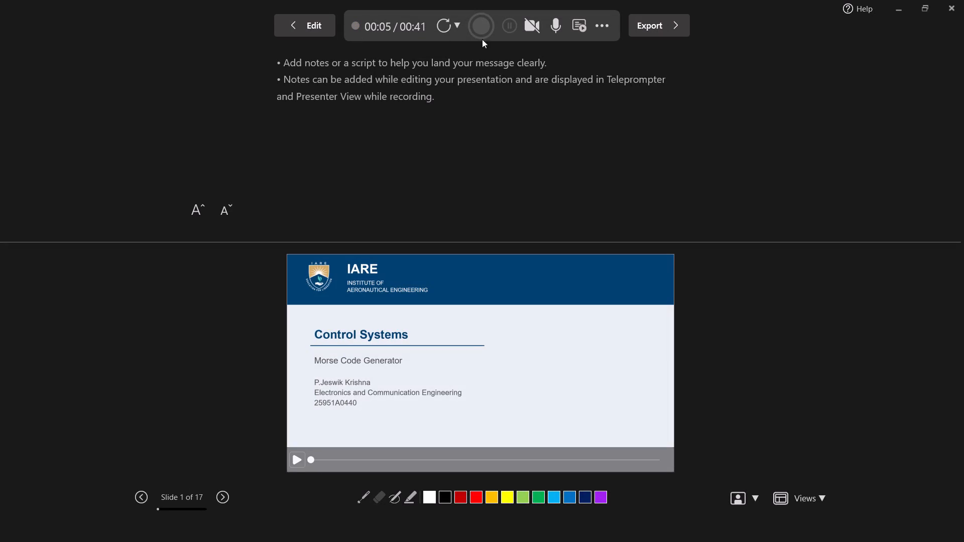
{"action": "left_click", "coordinate": [457, 21]}
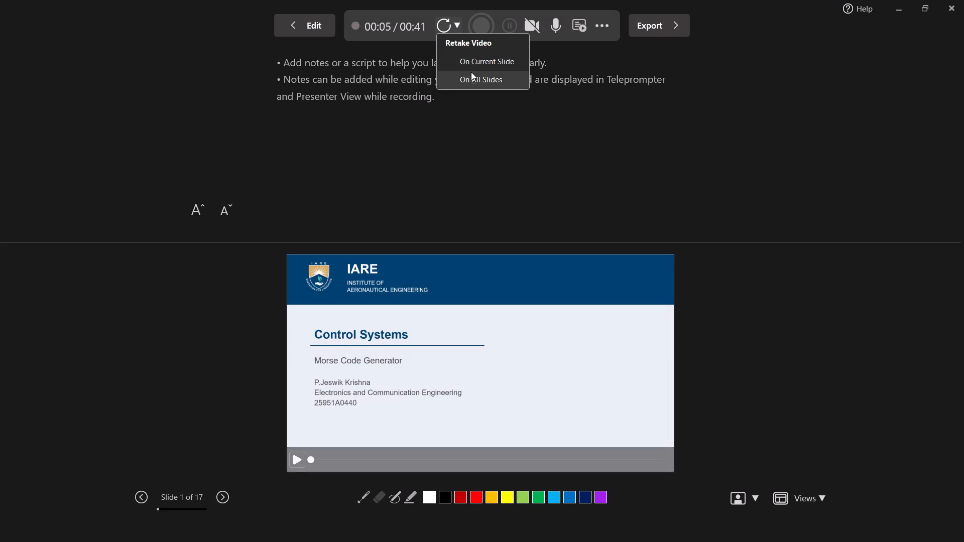
{"action": "left_click", "coordinate": [474, 74]}
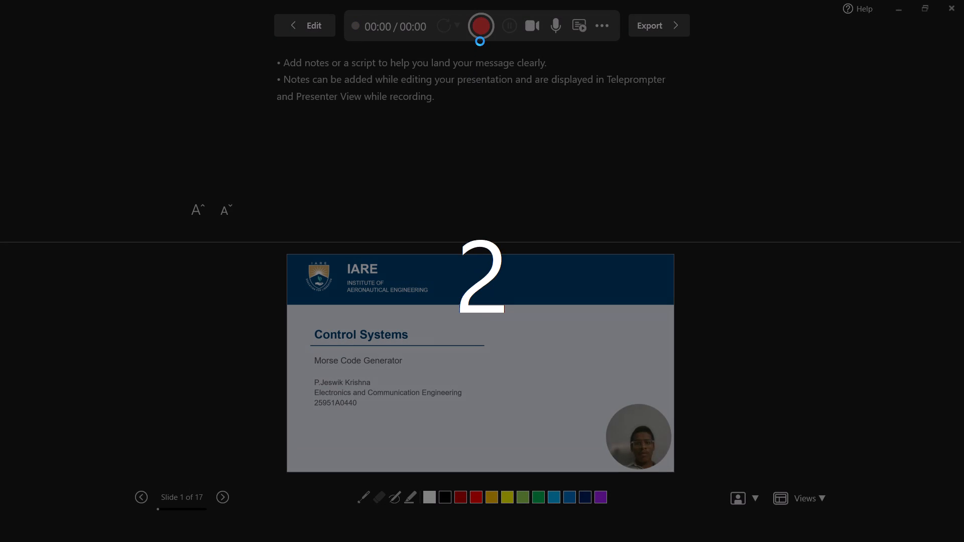
Stop the new take on the title slide and open the choices for retaking the video.
{"action": "left_click", "coordinate": [480, 29]}
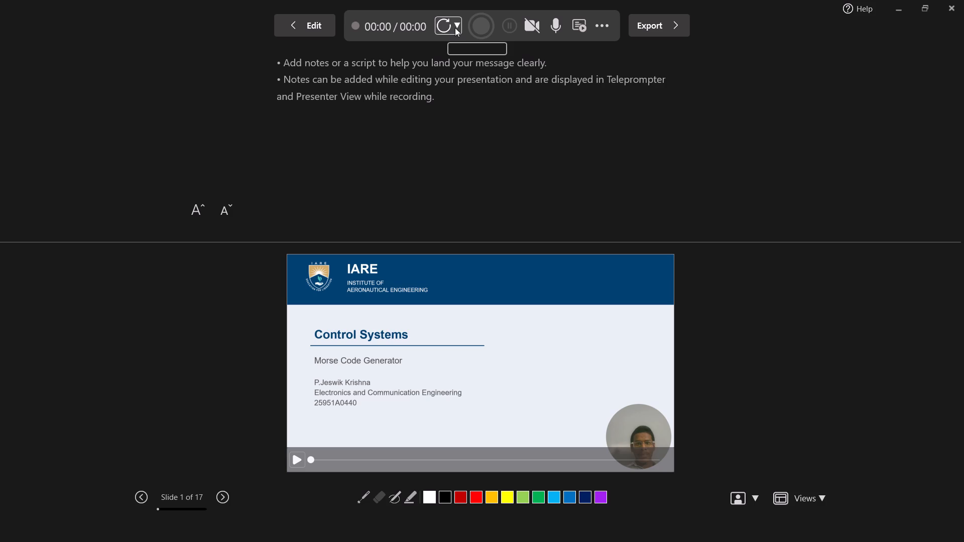
{"action": "left_click", "coordinate": [455, 28]}
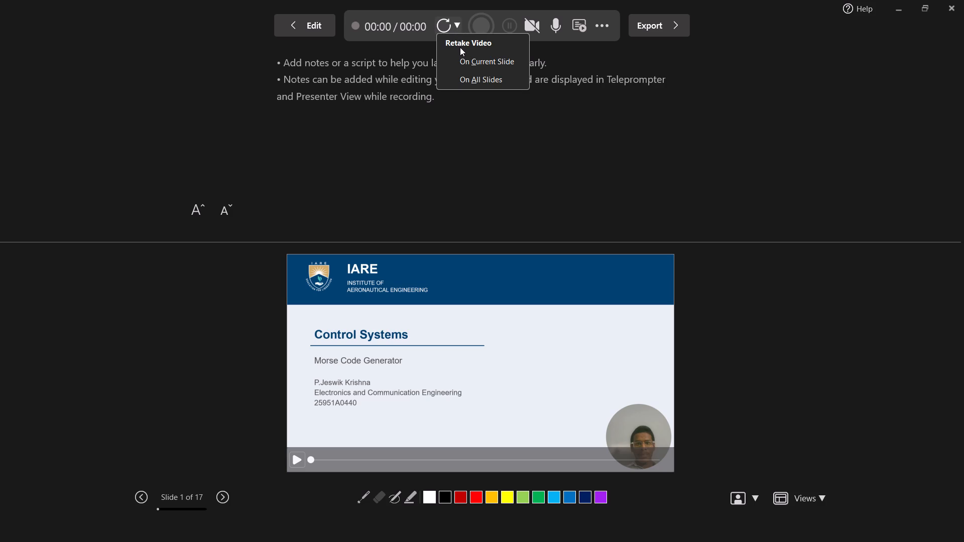
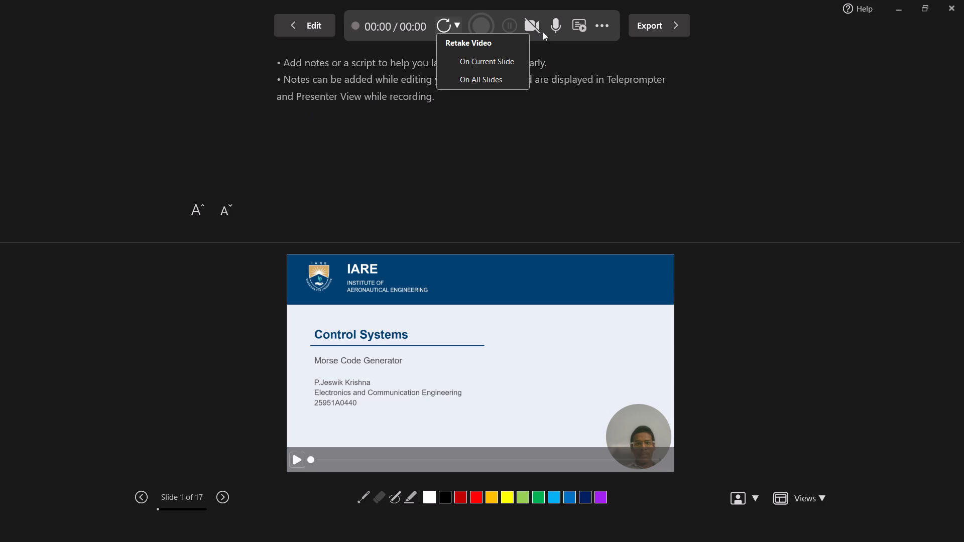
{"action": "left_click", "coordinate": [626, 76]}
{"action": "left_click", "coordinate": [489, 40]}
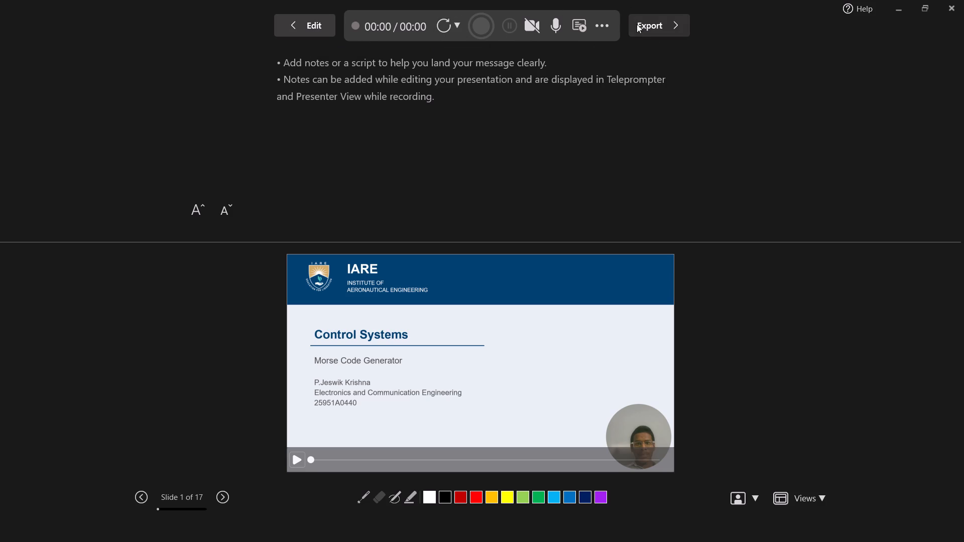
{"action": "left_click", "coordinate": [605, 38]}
Retake the video on all slides from the title slide and stop the take after about 5 seconds.
{"action": "left_click", "coordinate": [457, 32]}
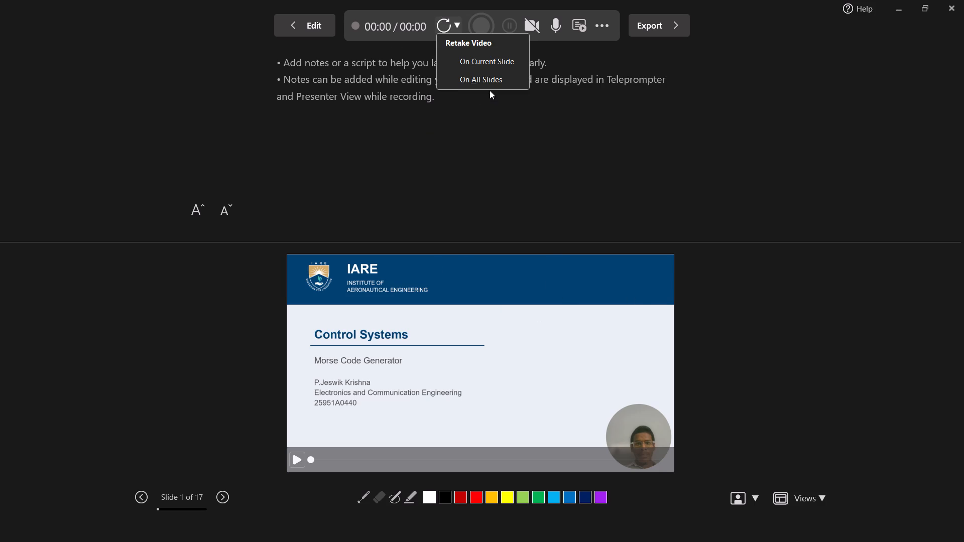
{"action": "left_click", "coordinate": [490, 87]}
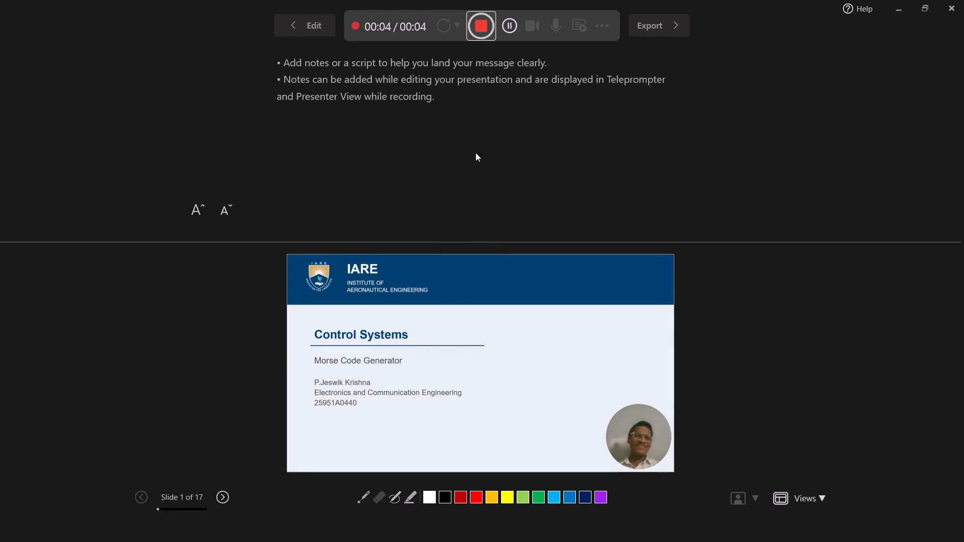
{"action": "left_click", "coordinate": [485, 20]}
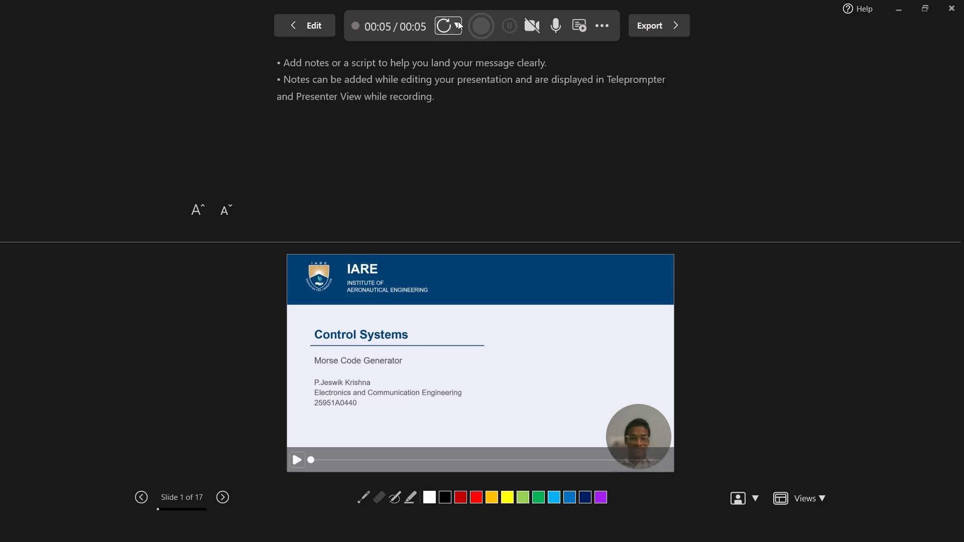
Open the choices for retaking the video.
{"action": "left_click", "coordinate": [458, 21]}
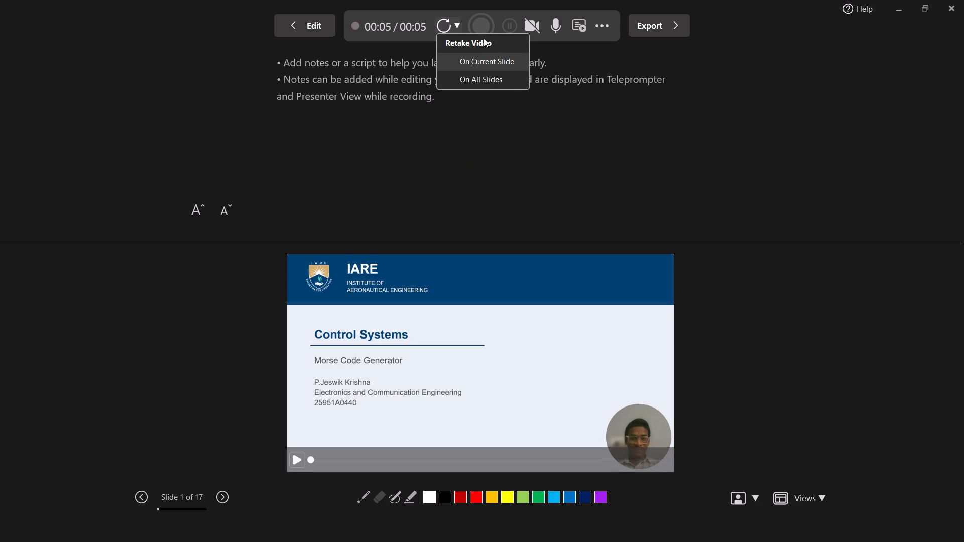
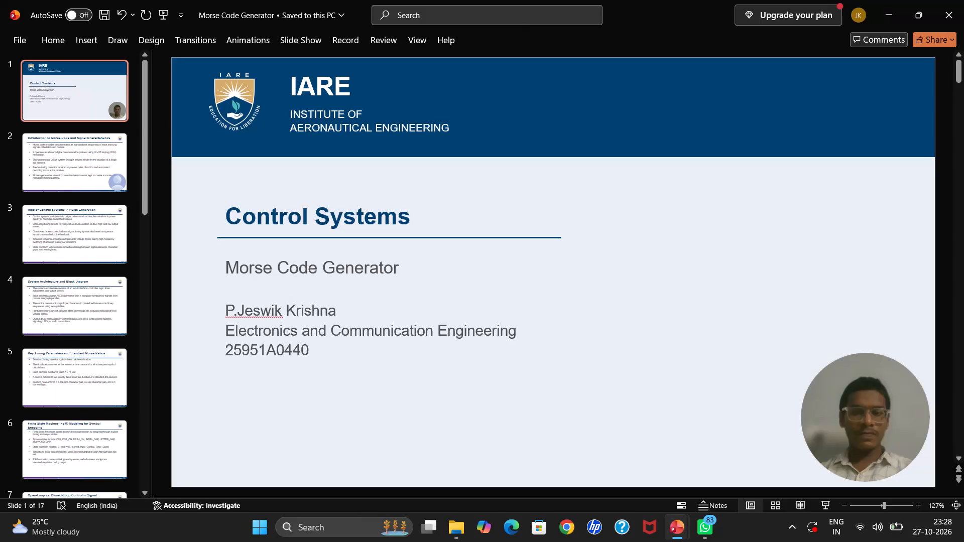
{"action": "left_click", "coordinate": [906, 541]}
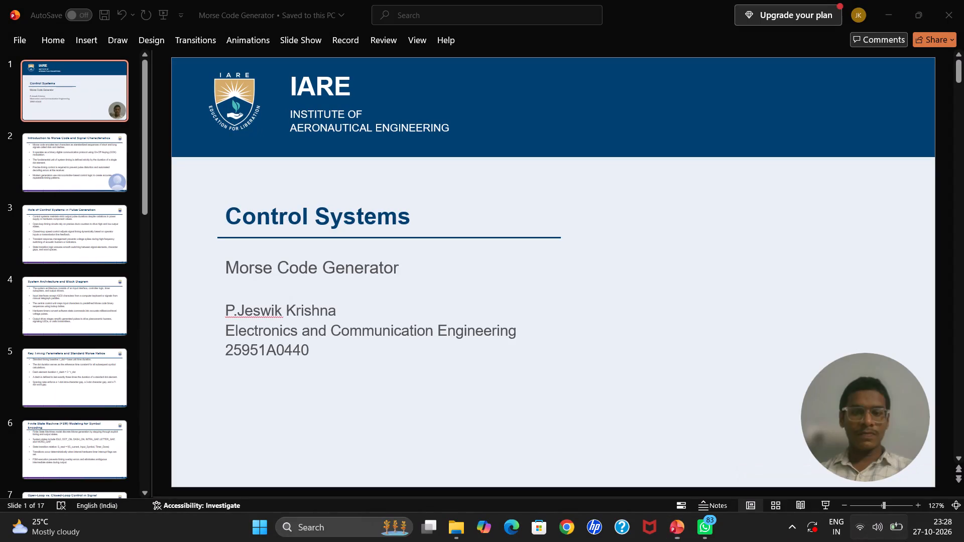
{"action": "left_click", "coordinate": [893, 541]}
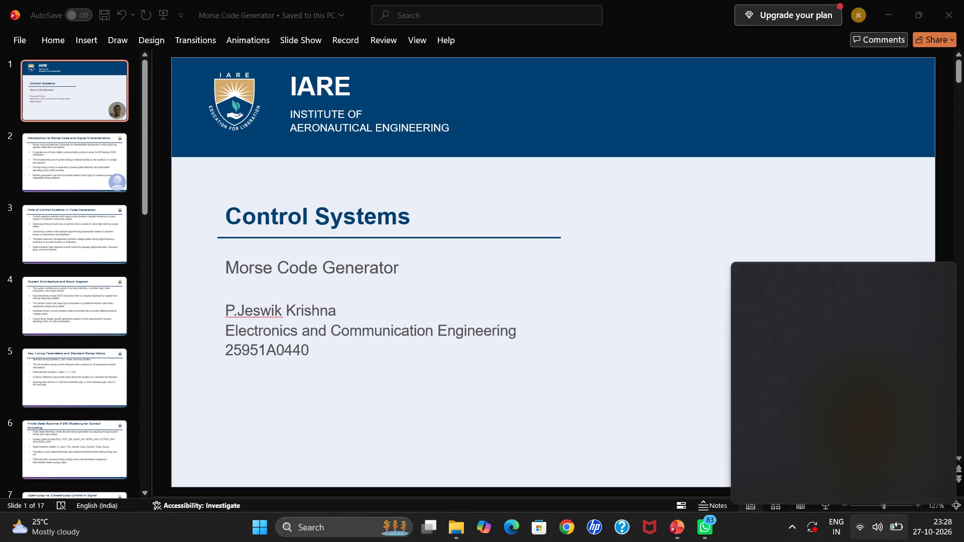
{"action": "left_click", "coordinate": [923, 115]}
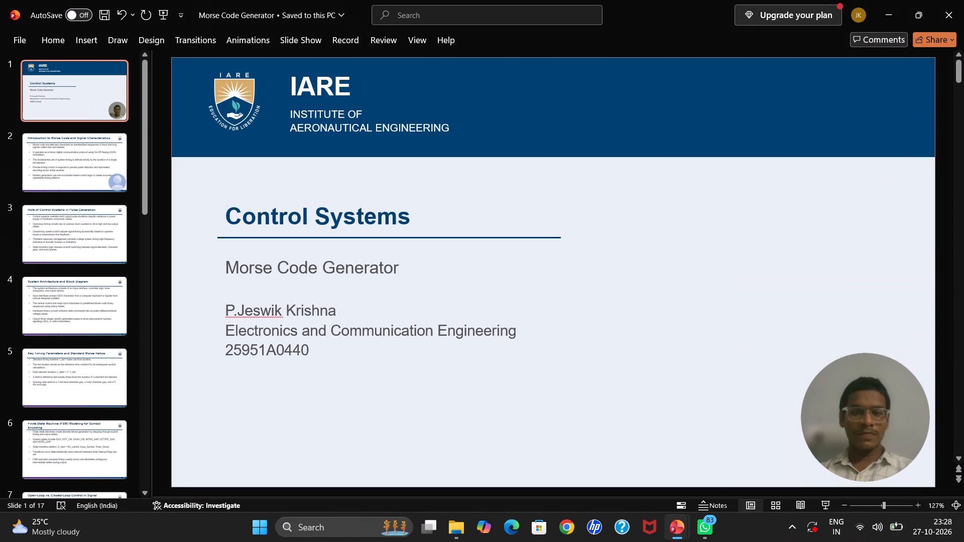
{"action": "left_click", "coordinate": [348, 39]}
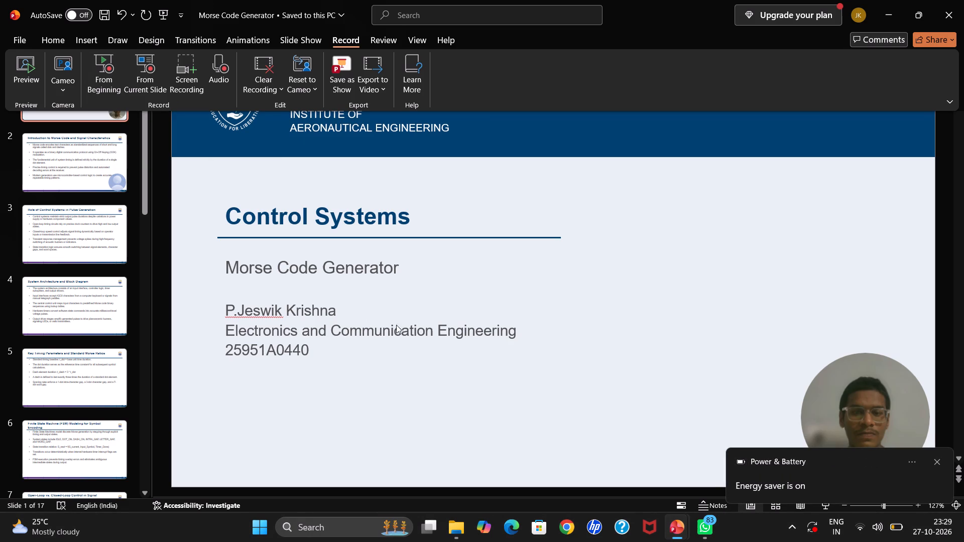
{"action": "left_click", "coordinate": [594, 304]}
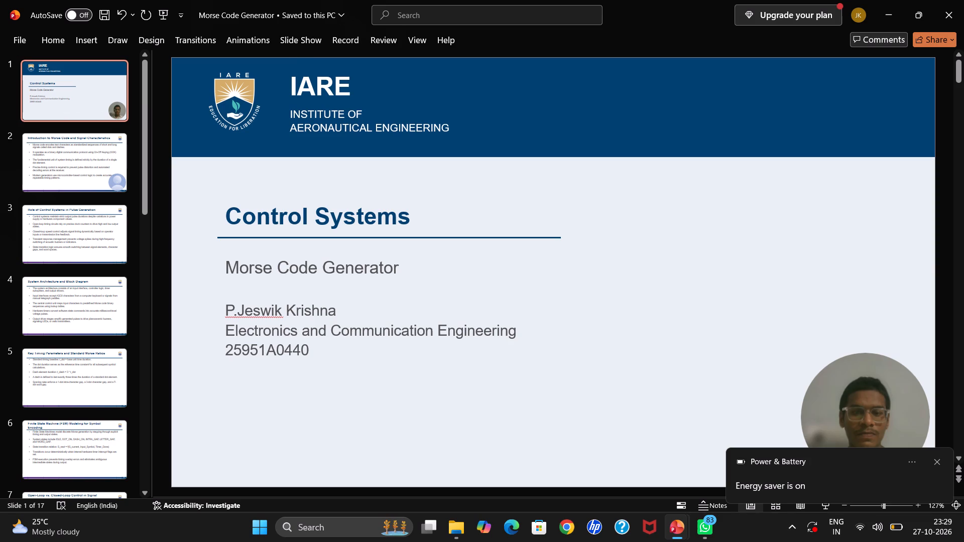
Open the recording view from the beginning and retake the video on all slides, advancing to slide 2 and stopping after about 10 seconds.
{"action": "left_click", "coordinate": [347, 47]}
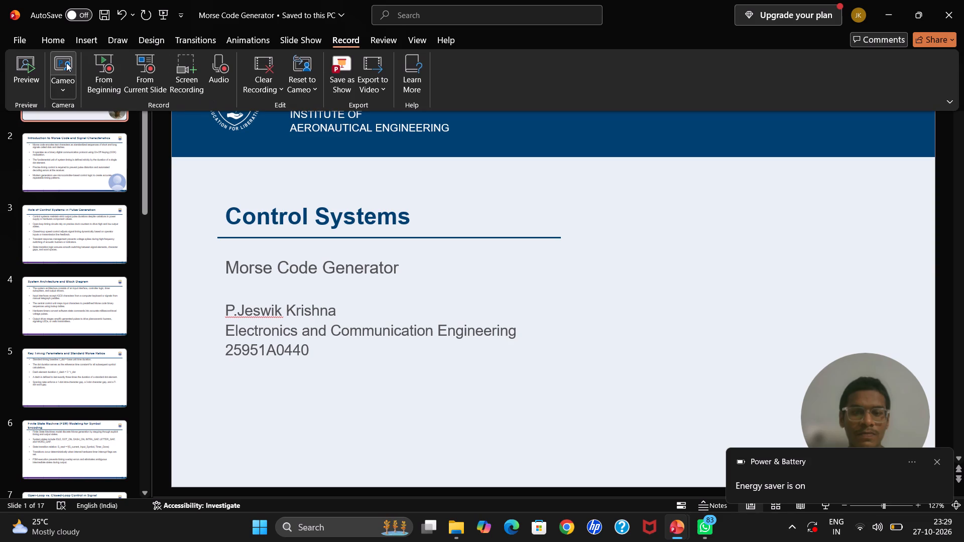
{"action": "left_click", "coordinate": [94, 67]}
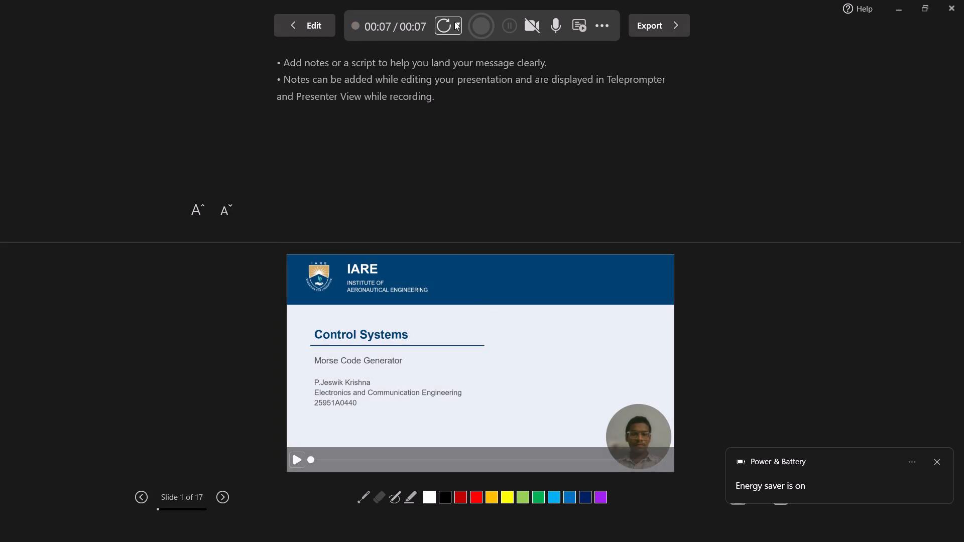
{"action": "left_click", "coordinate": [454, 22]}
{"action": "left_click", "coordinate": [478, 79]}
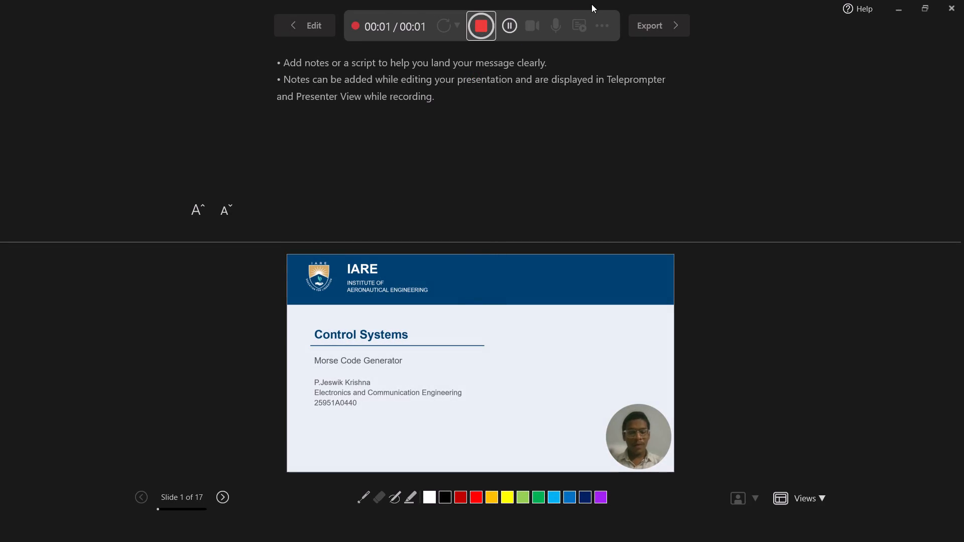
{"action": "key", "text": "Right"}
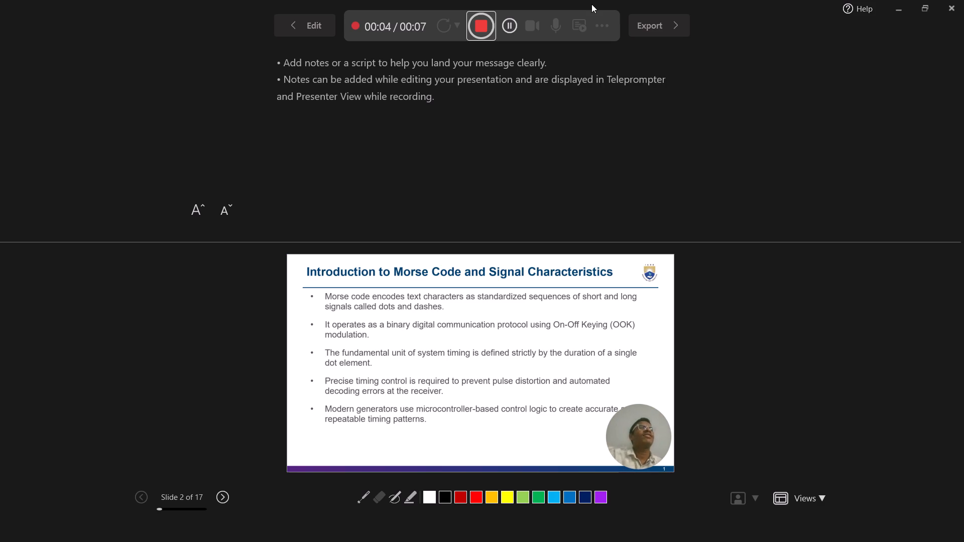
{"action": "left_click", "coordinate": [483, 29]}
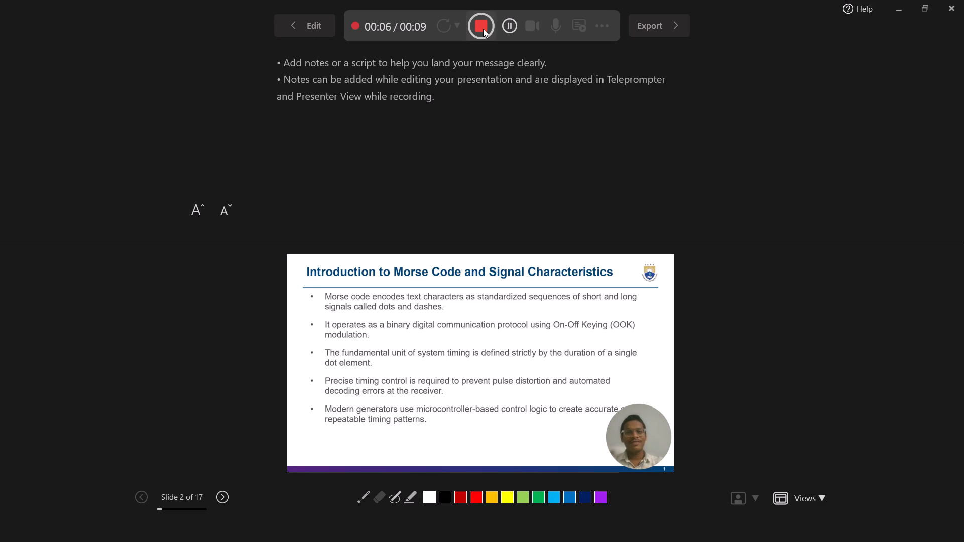
Retake the video on all slides again, advancing from the title slide to slide 2 and stopping the take after about 18 seconds.
{"action": "left_click", "coordinate": [458, 27]}
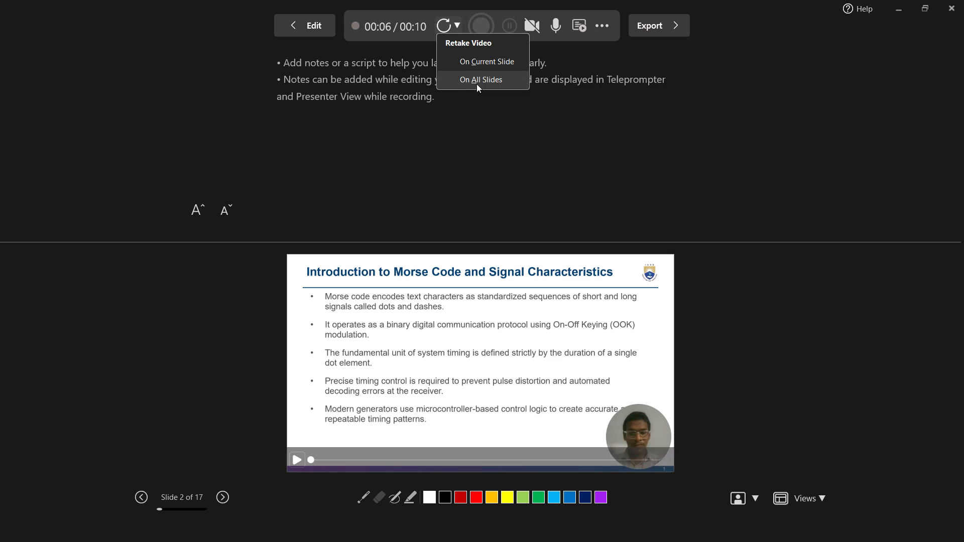
{"action": "left_click", "coordinate": [476, 84]}
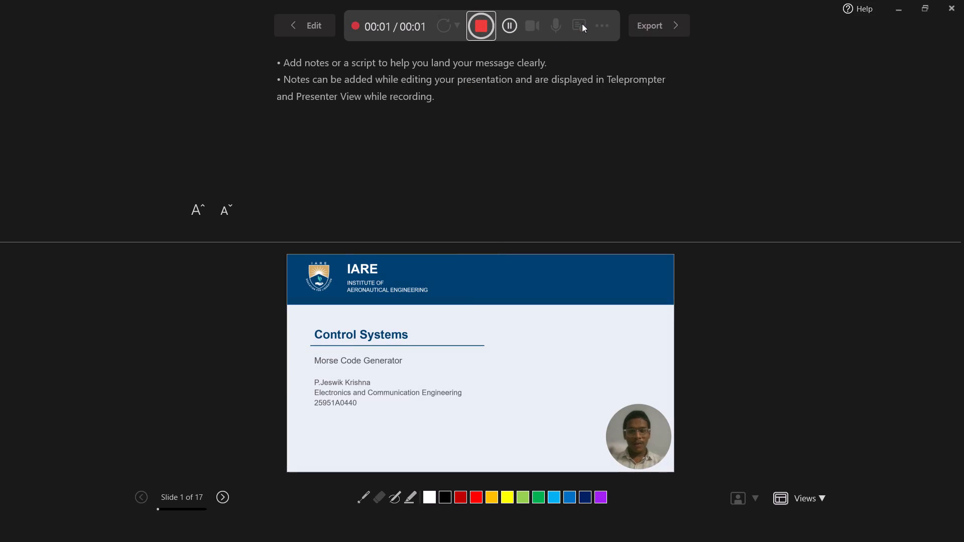
{"action": "key", "text": "Right"}
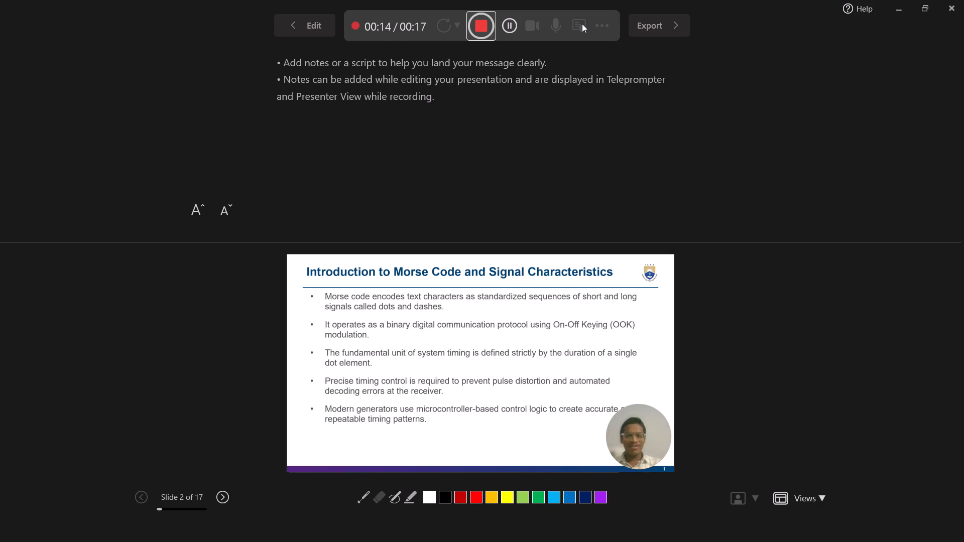
{"action": "left_click", "coordinate": [491, 23]}
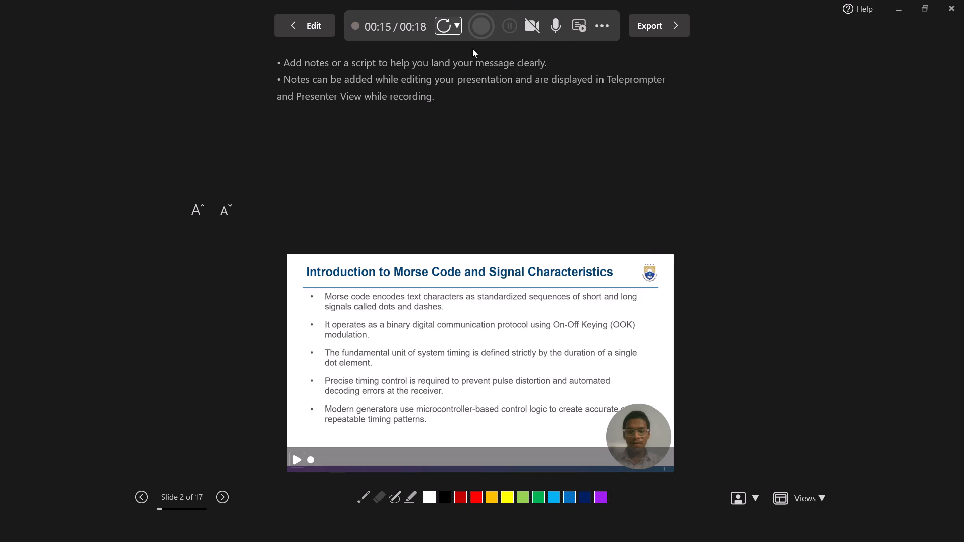
Open the choices for retaking the video.
{"action": "left_click", "coordinate": [459, 22]}
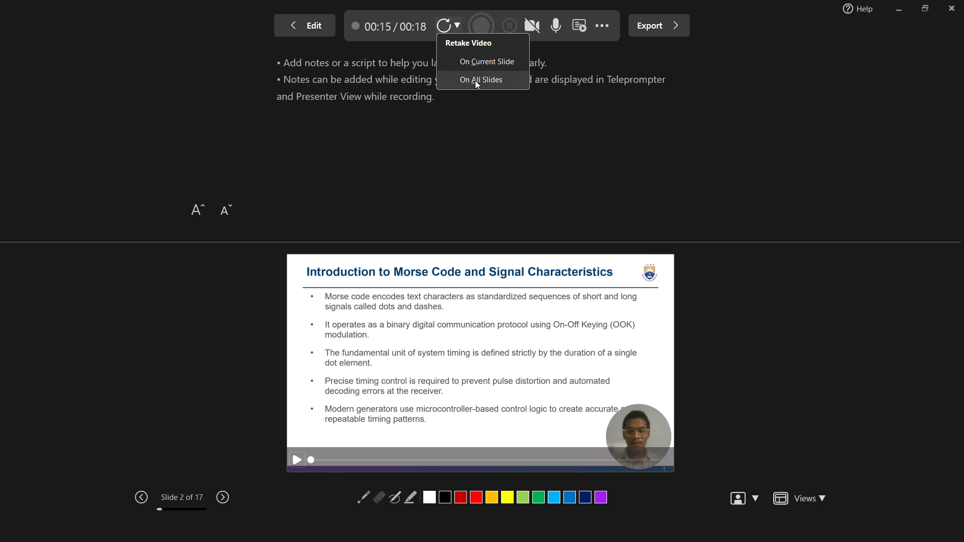
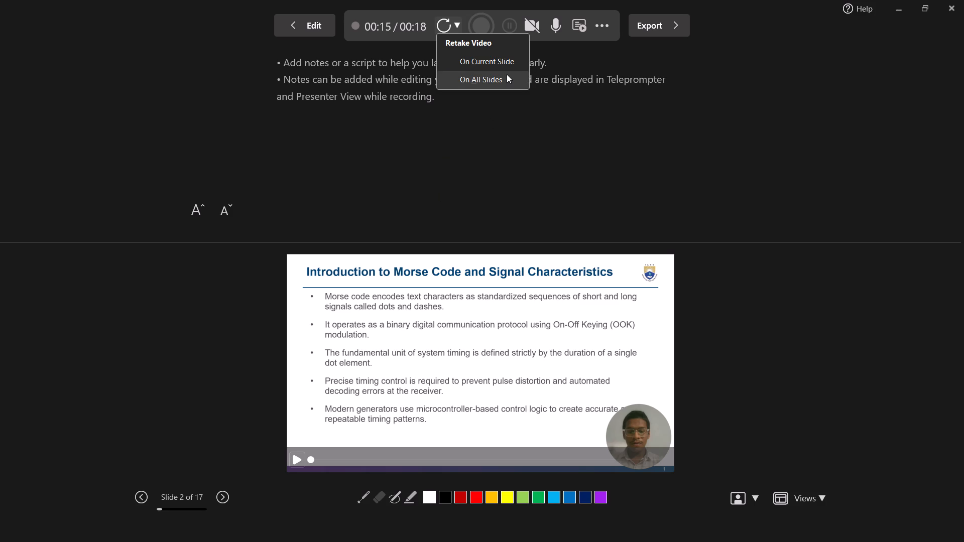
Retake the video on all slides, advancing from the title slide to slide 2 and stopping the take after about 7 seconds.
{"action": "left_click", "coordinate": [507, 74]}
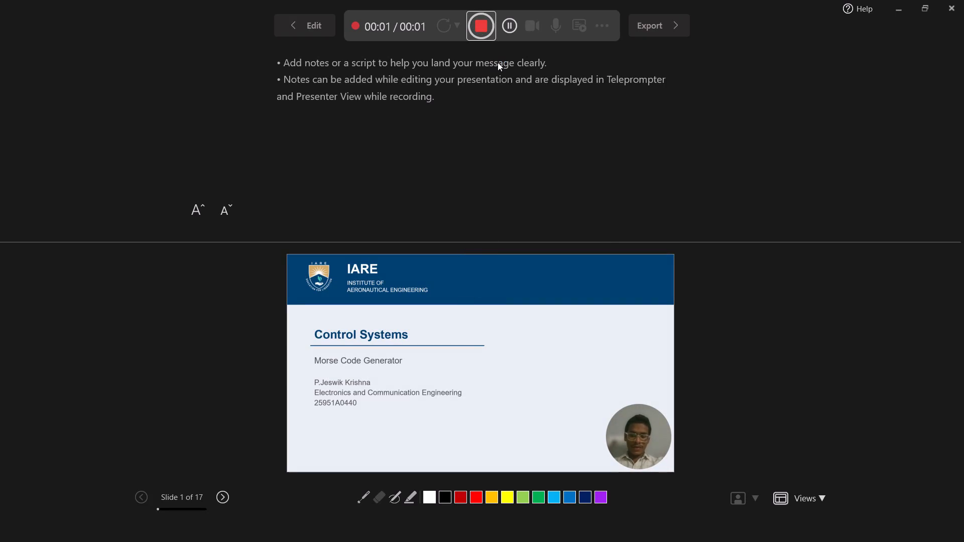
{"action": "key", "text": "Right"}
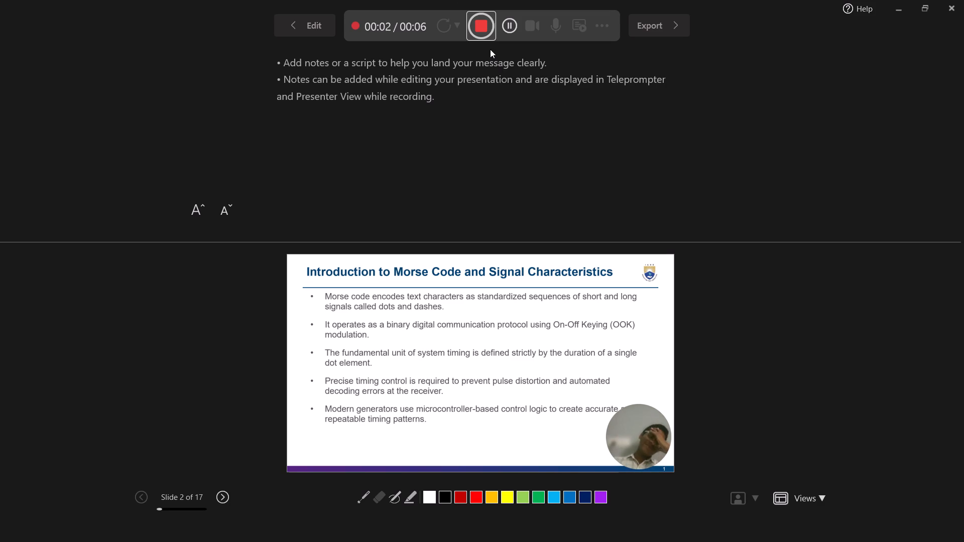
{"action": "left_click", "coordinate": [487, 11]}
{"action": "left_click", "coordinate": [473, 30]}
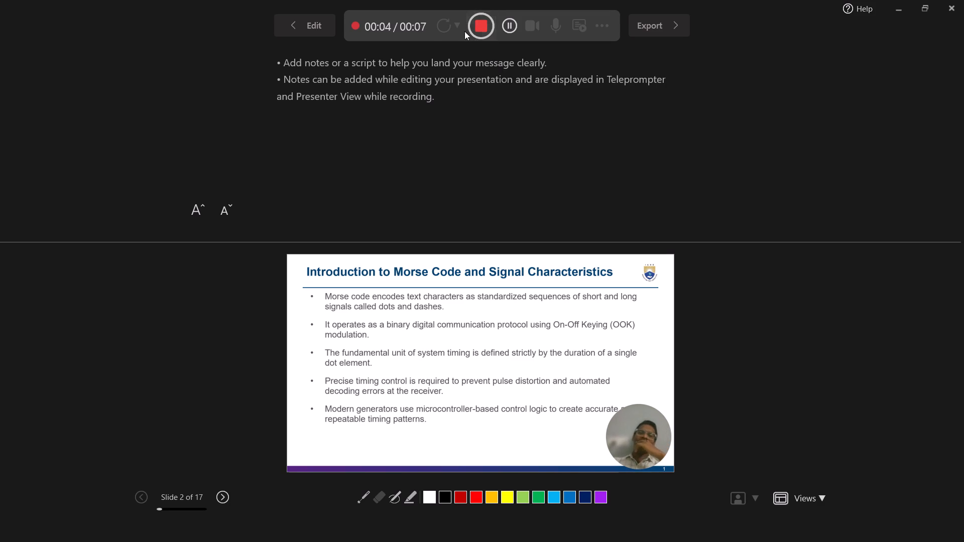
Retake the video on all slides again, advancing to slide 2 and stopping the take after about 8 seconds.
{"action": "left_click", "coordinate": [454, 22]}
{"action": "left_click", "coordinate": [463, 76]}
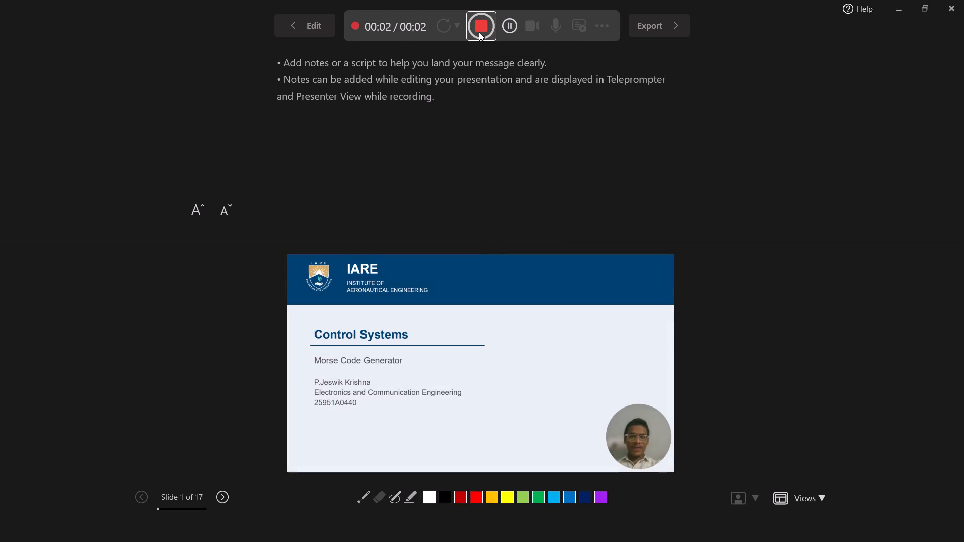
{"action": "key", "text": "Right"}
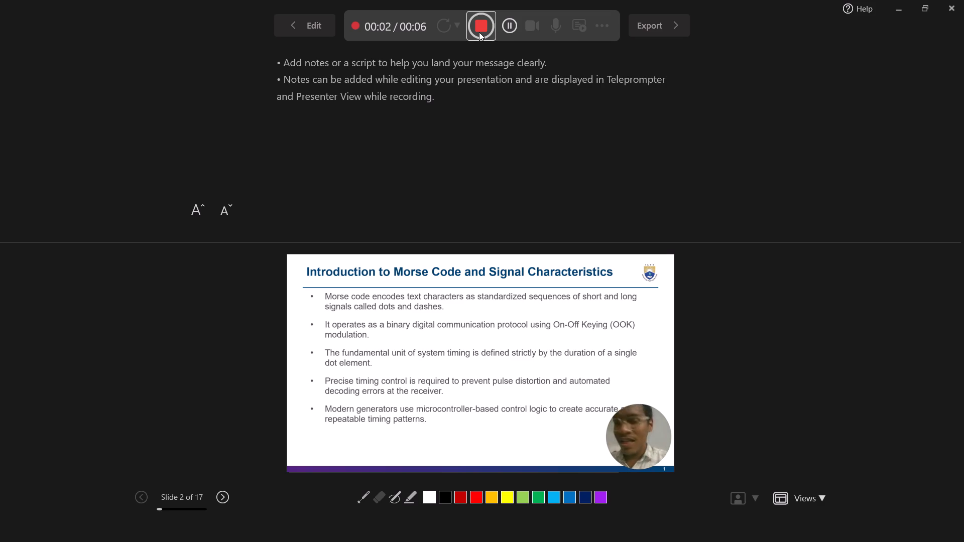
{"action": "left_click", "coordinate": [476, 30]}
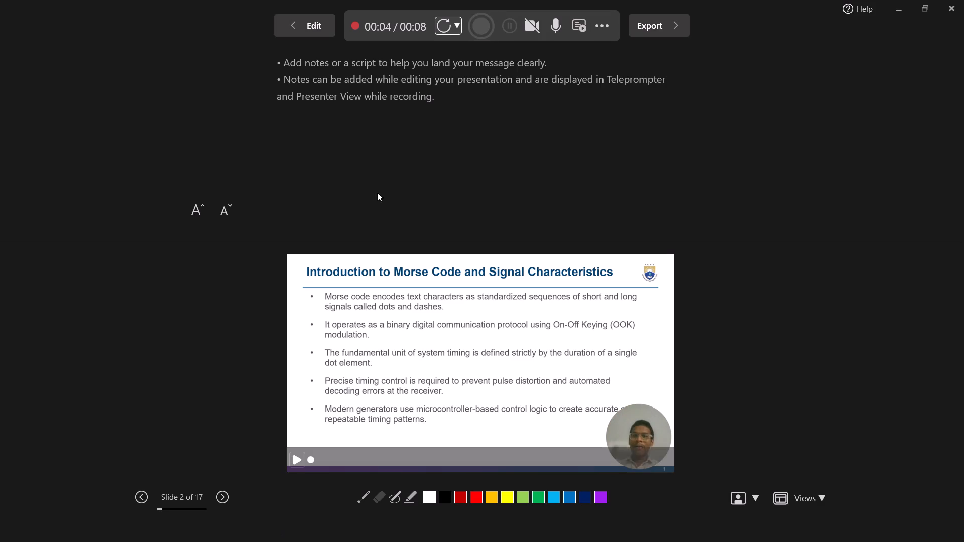
Start another retake of the video on all slides and advance from the title slide to slide 2 after about 3 seconds.
{"action": "left_click", "coordinate": [455, 27]}
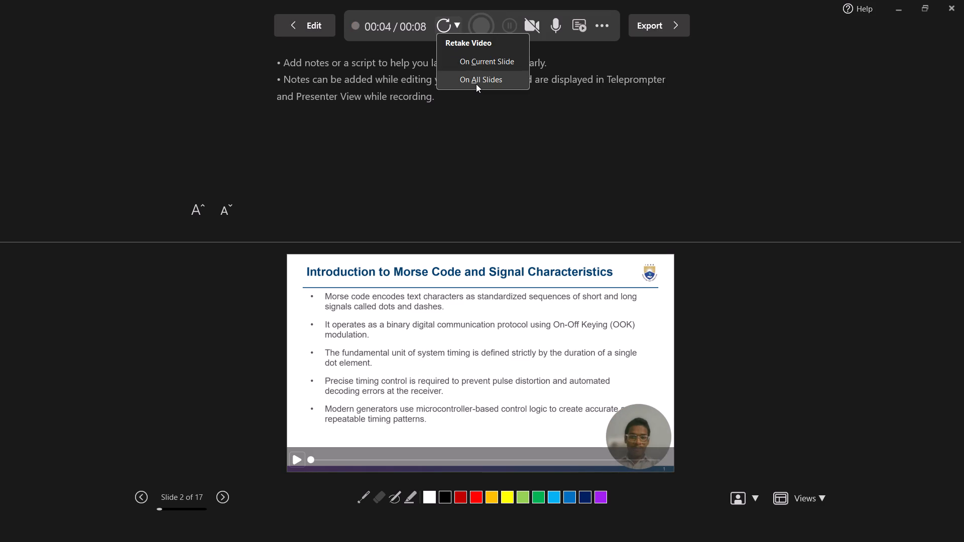
{"action": "left_click", "coordinate": [476, 84]}
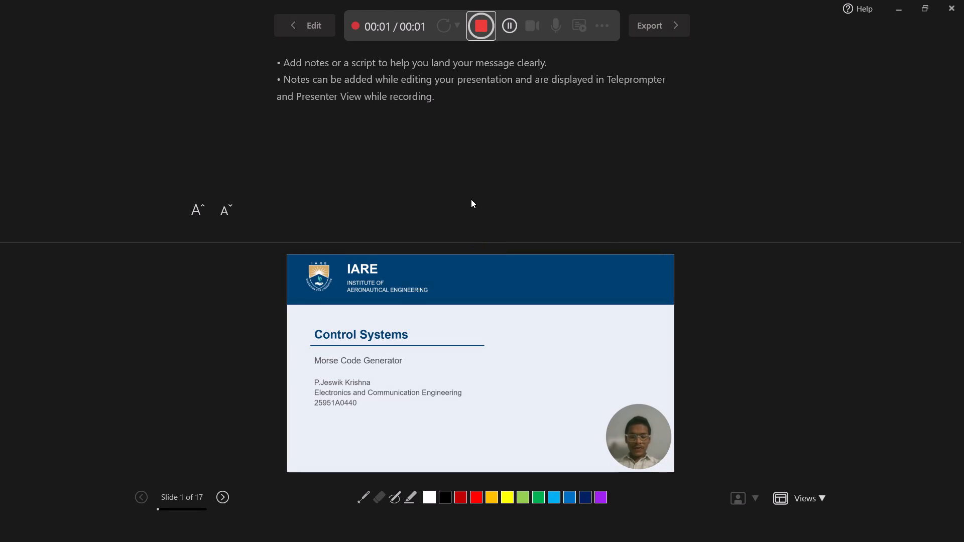
{"action": "key", "text": "Right"}
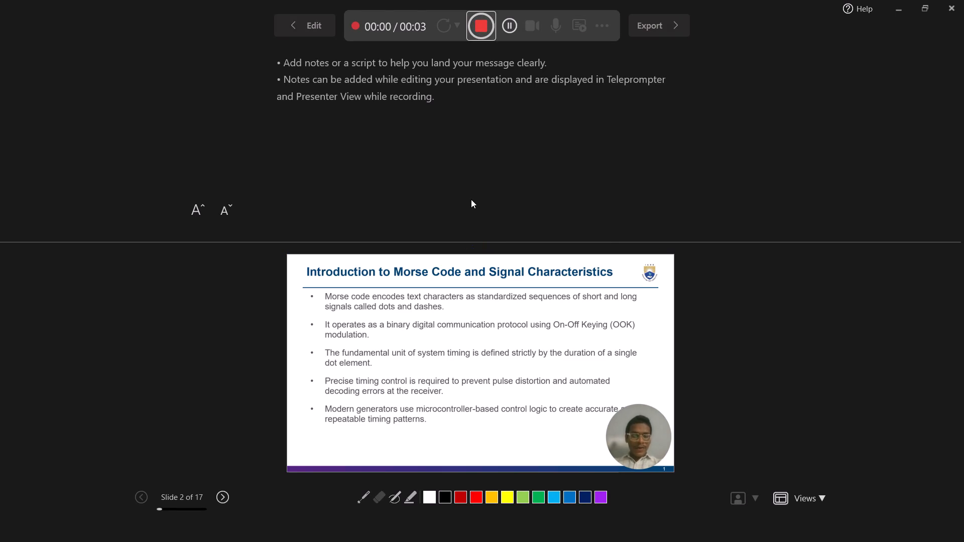
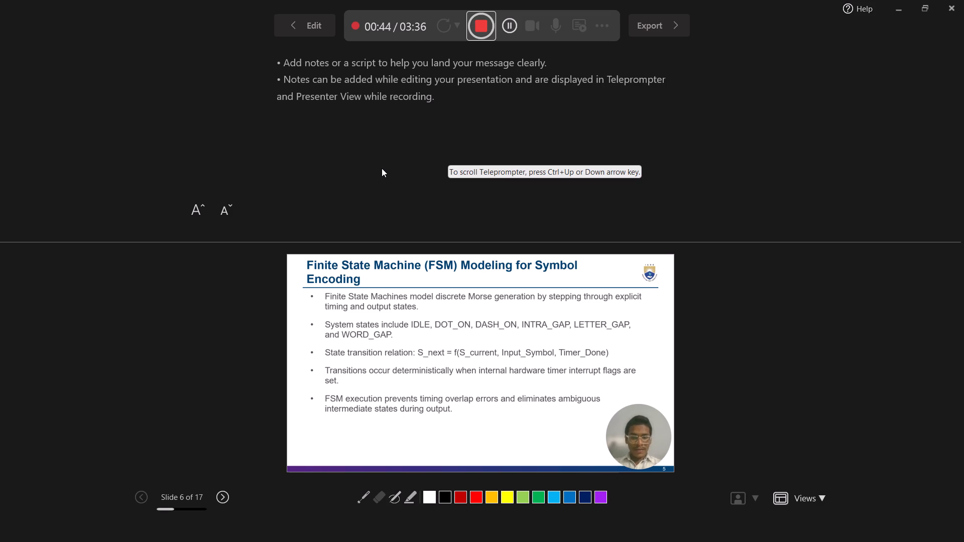
Continue the recording by advancing from the Finite State Machine slide to slide 7 on open-loop vs. closed-loop control.
{"action": "key", "text": "Right"}
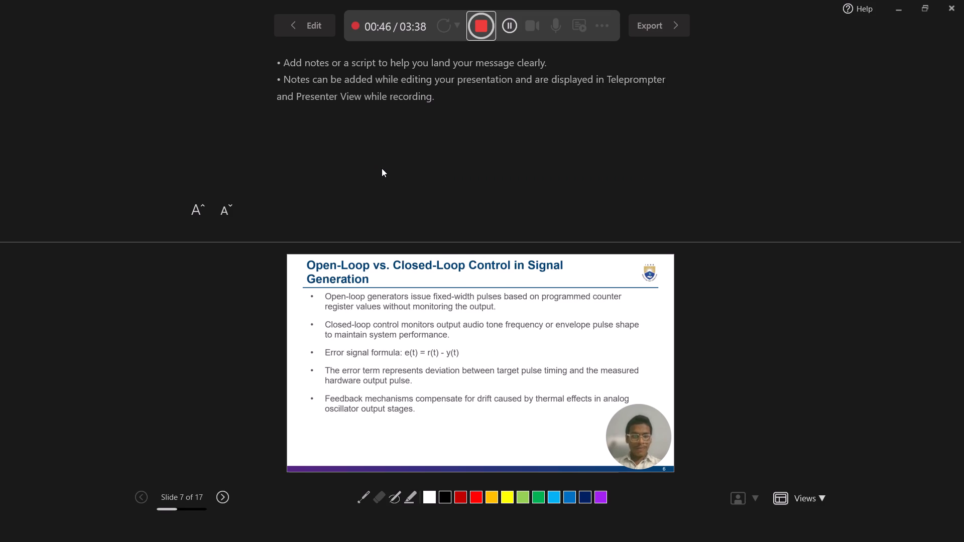
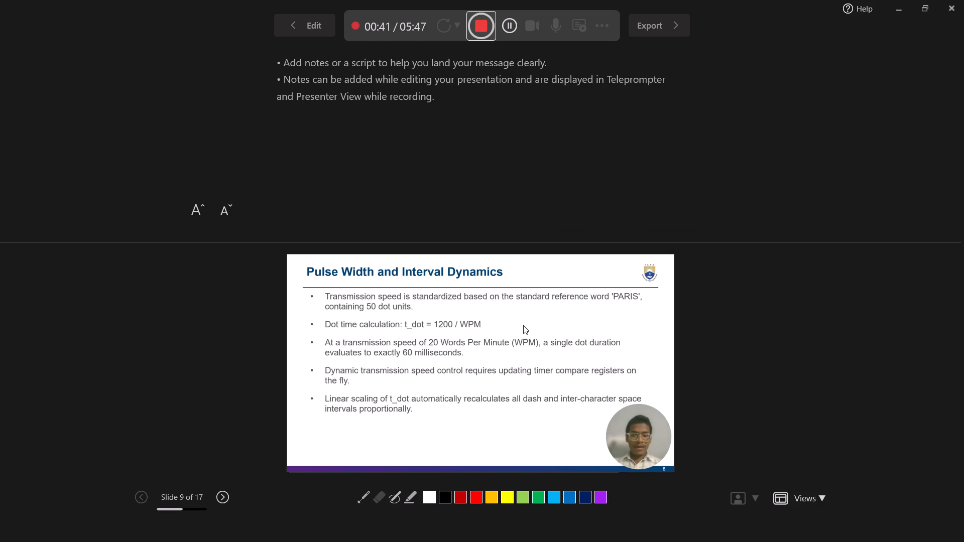
Pause and resume recording on the Pulse Width and Interval Dynamics slide, then advance to slide 10 on keying techniques and debouncing.
{"action": "left_click", "coordinate": [512, 23]}
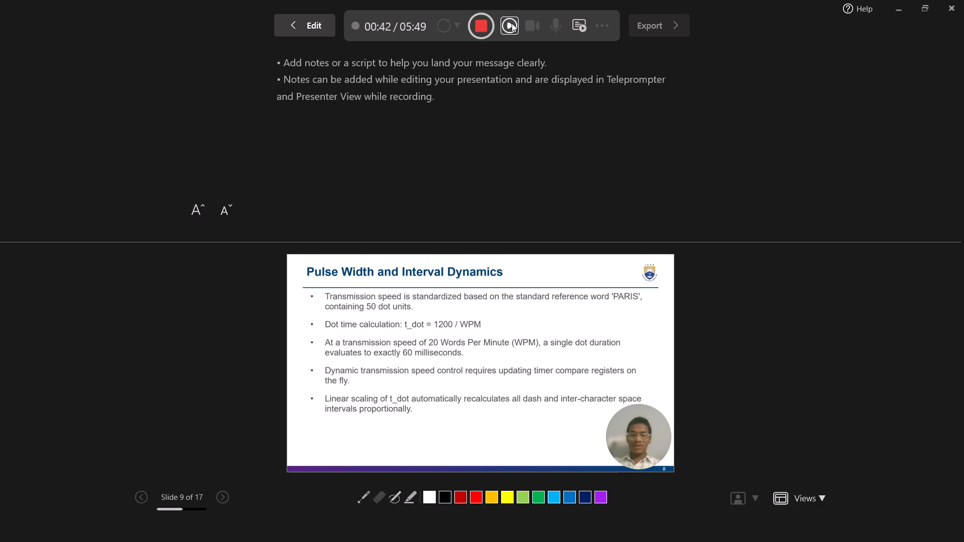
{"action": "left_click", "coordinate": [512, 23]}
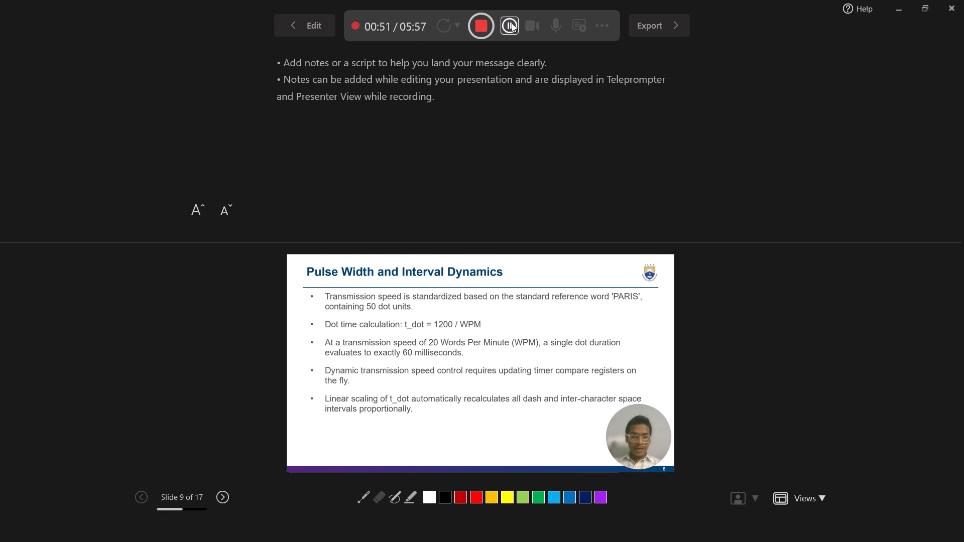
{"action": "key", "text": "Right"}
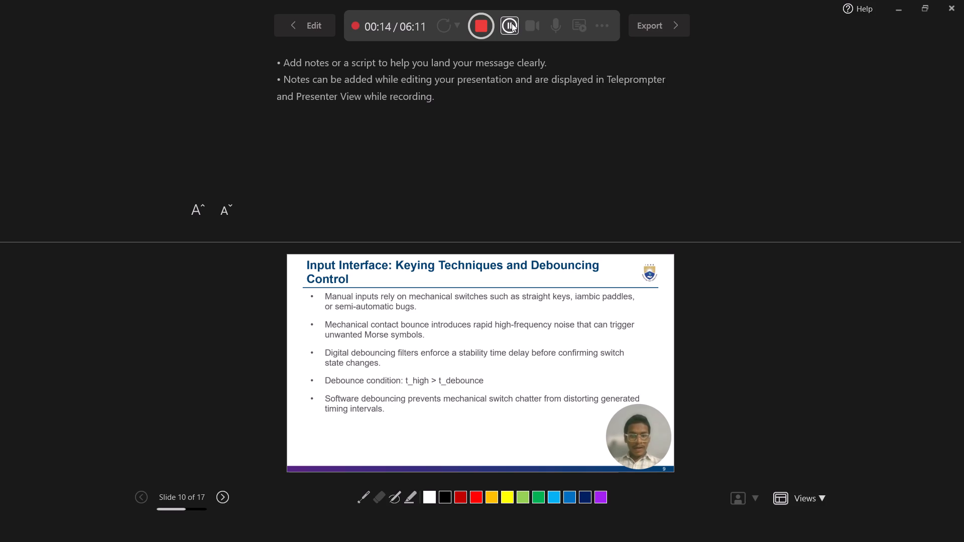
Pause and resume recording on the keying and debouncing slide, then advance to slide 11 on audio sidetone and visual control.
{"action": "left_click", "coordinate": [512, 23]}
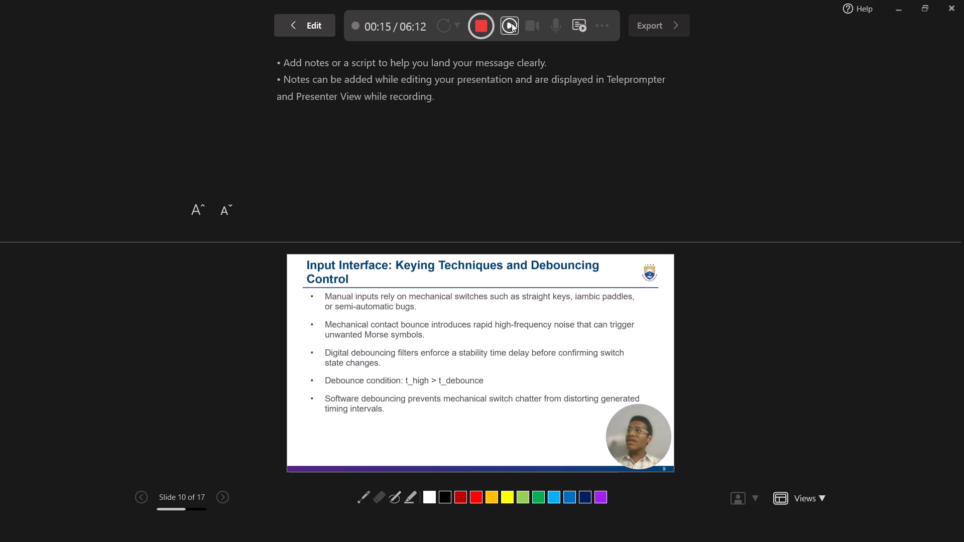
{"action": "left_click", "coordinate": [512, 23]}
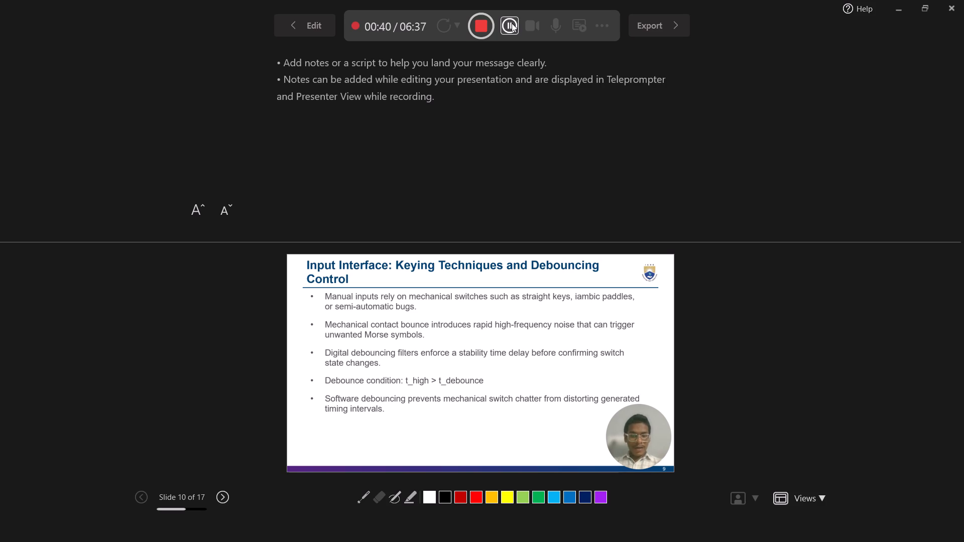
{"action": "key", "text": "Right"}
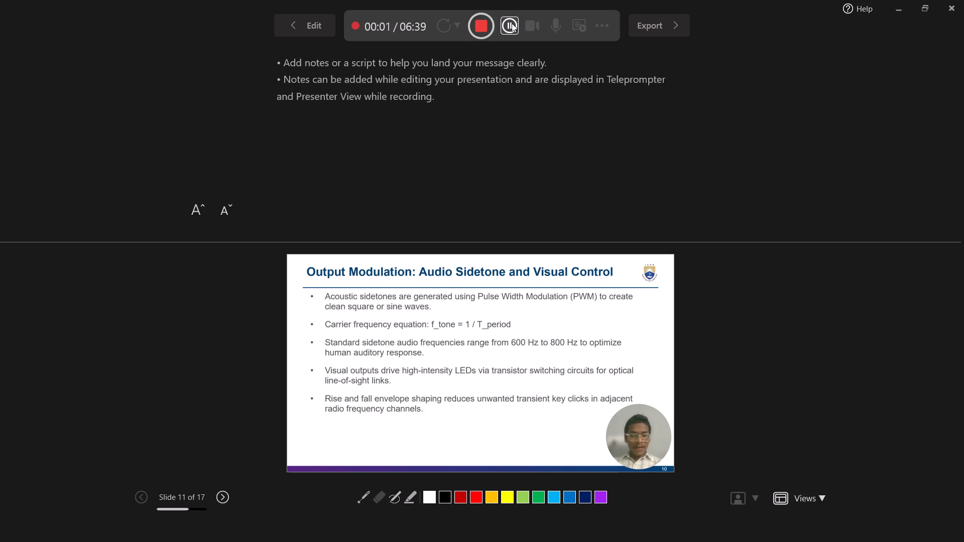
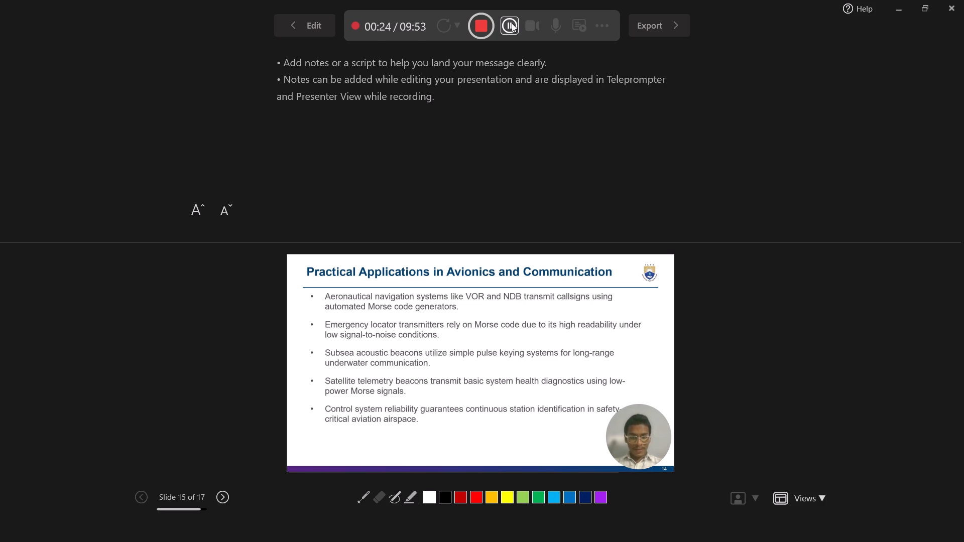
Advance the recording through slide 16 on system performance trade-offs to the Thank You slide, and stop recording there.
{"action": "key", "text": "Right"}
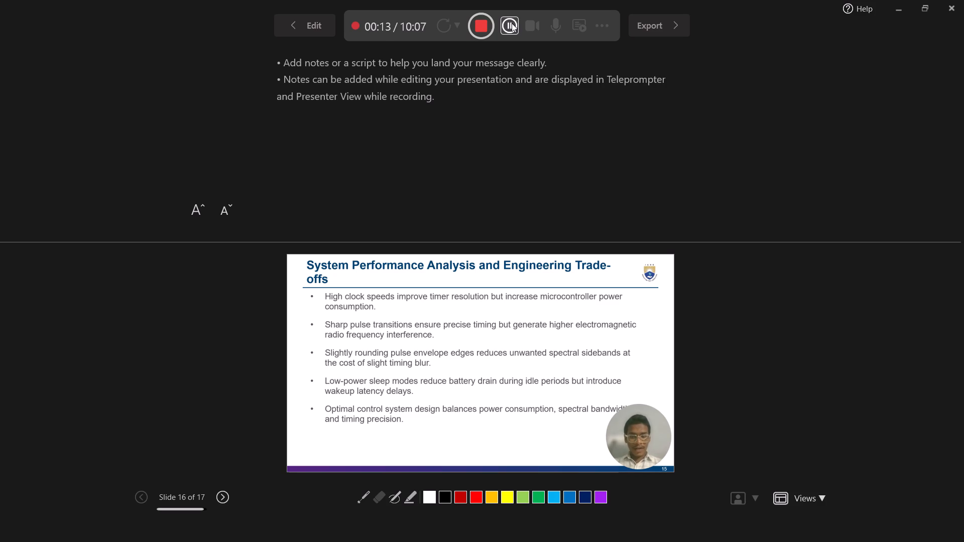
{"action": "key", "text": "Right"}
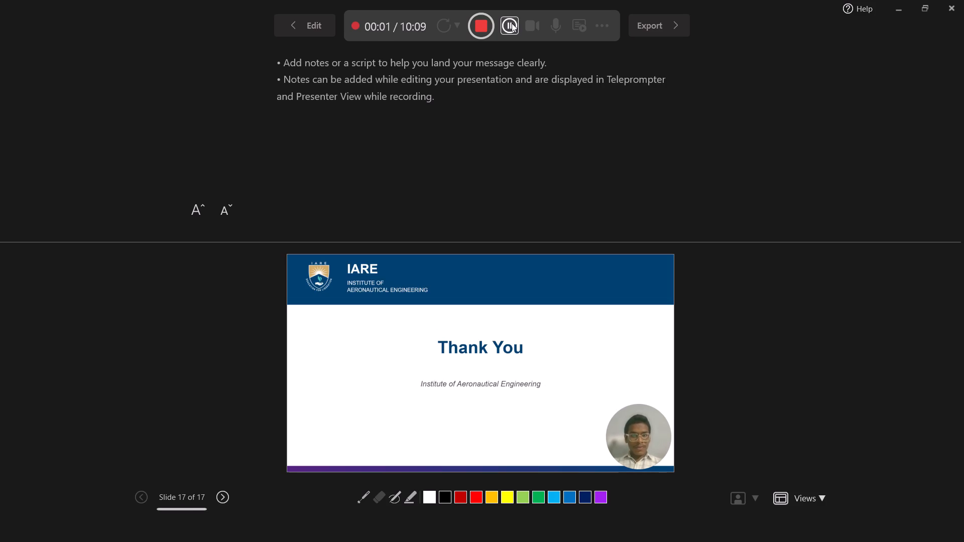
{"action": "left_click", "coordinate": [476, 29]}
Export the recorded Morse Code Generator presentation to video and leave the export view once it is done.
{"action": "left_click", "coordinate": [654, 23]}
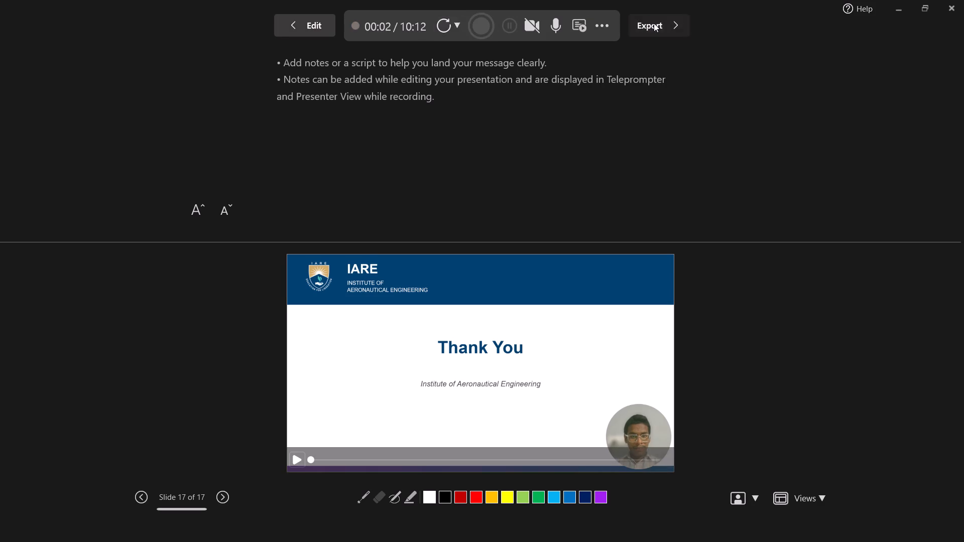
{"action": "left_click", "coordinate": [171, 412]}
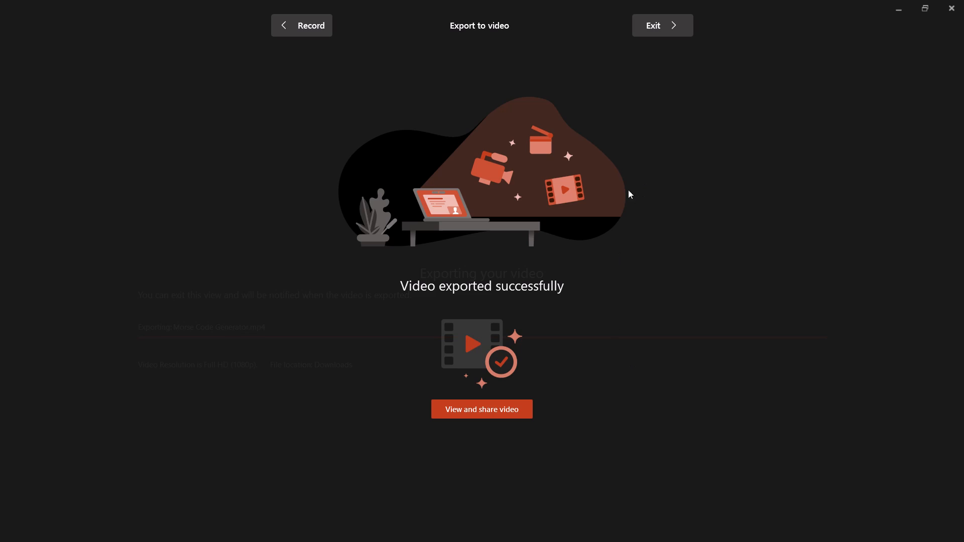
{"action": "left_click", "coordinate": [952, 9]}
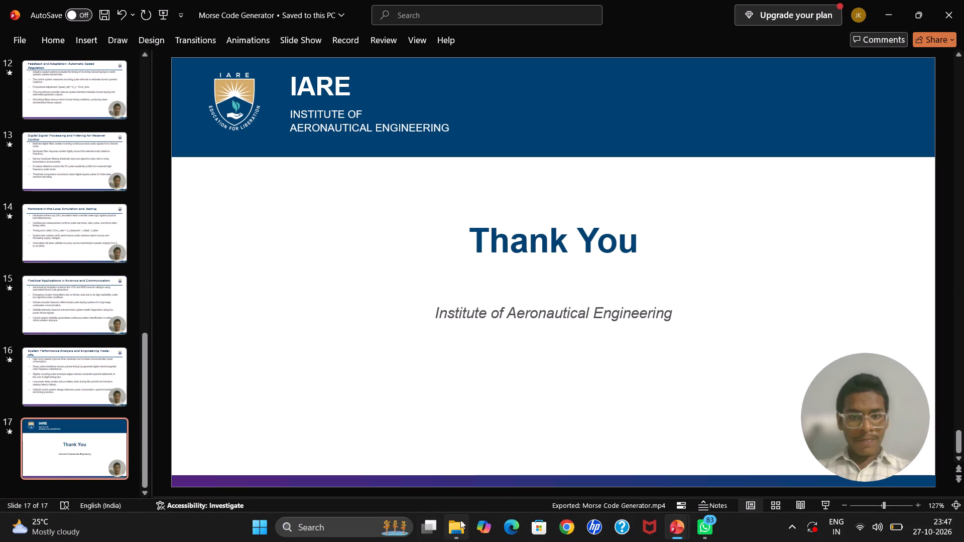
Close the Morse Code Generator presentation, saving its changes in Downloads.
{"action": "left_click", "coordinate": [963, 0]}
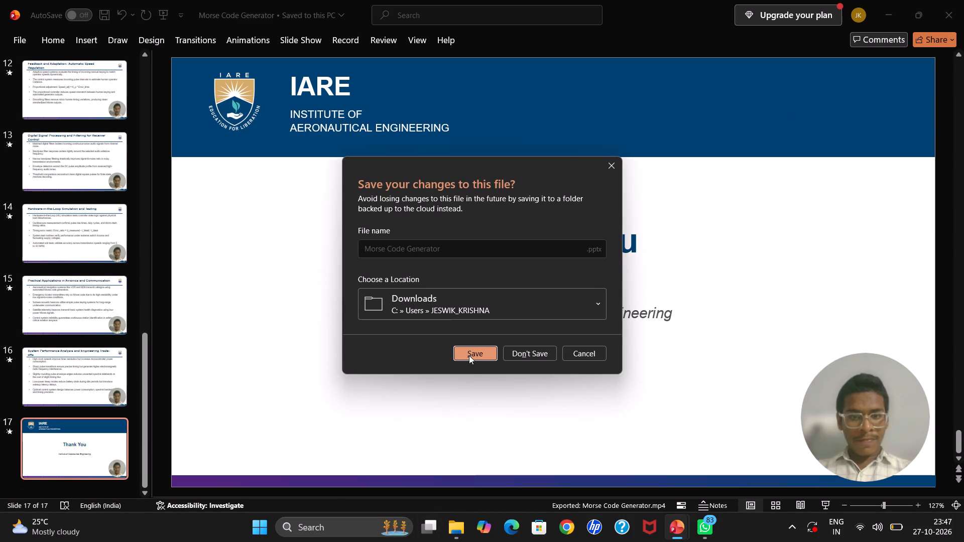
{"action": "left_click", "coordinate": [469, 355]}
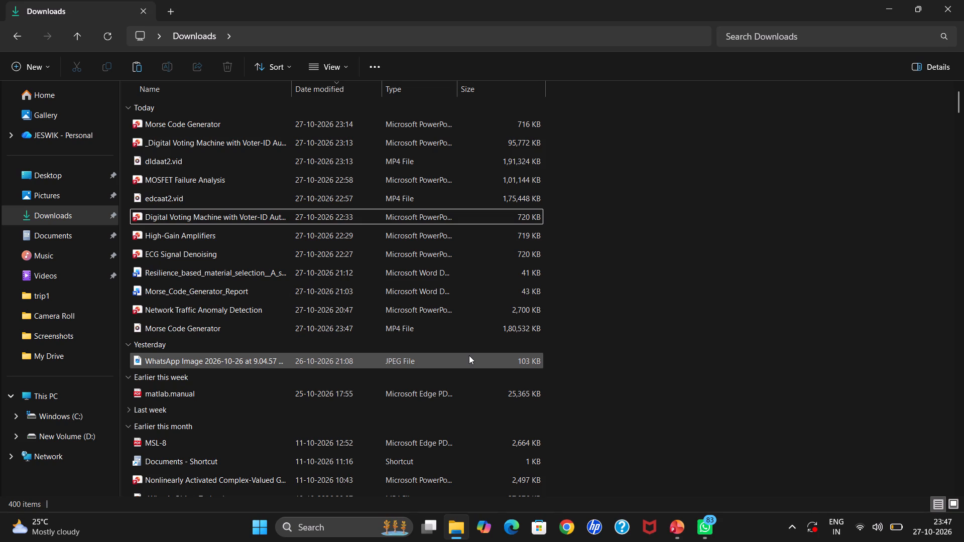
Rename the exported Morse Code Generator MP4 file in Downloads as csaaat2.vid.
{"action": "scroll", "coordinate": [617, 226], "scroll_direction": "up", "scroll_amount": 8}
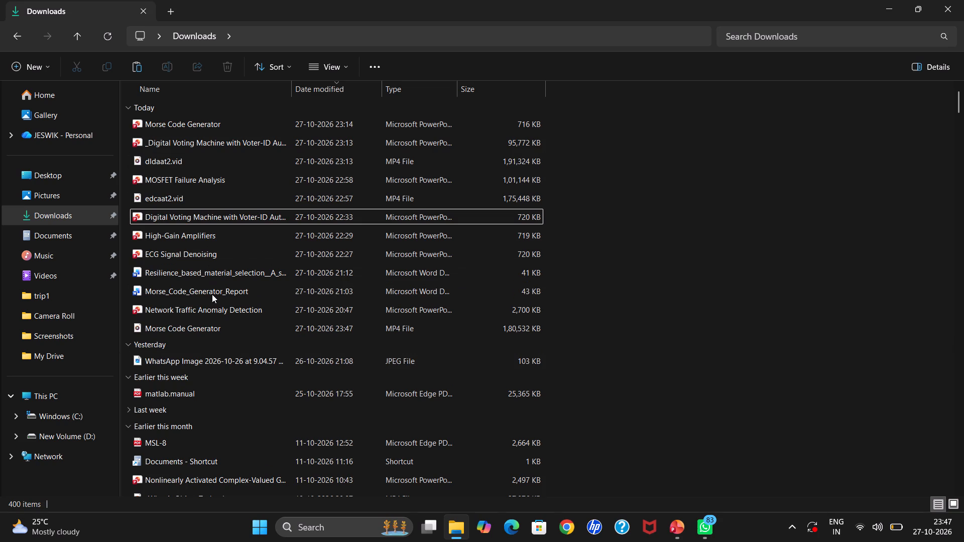
{"action": "left_click", "coordinate": [444, 329]}
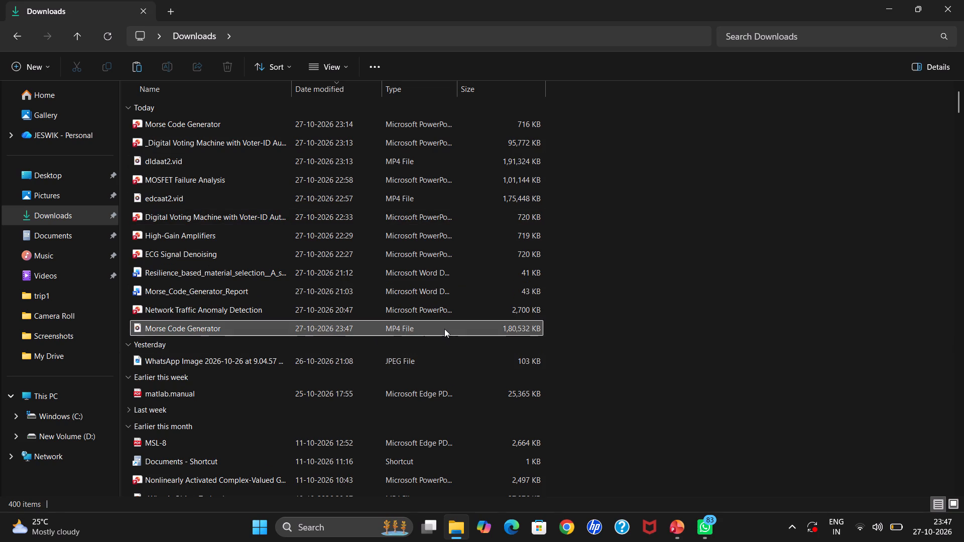
{"action": "right_click", "coordinate": [444, 329]}
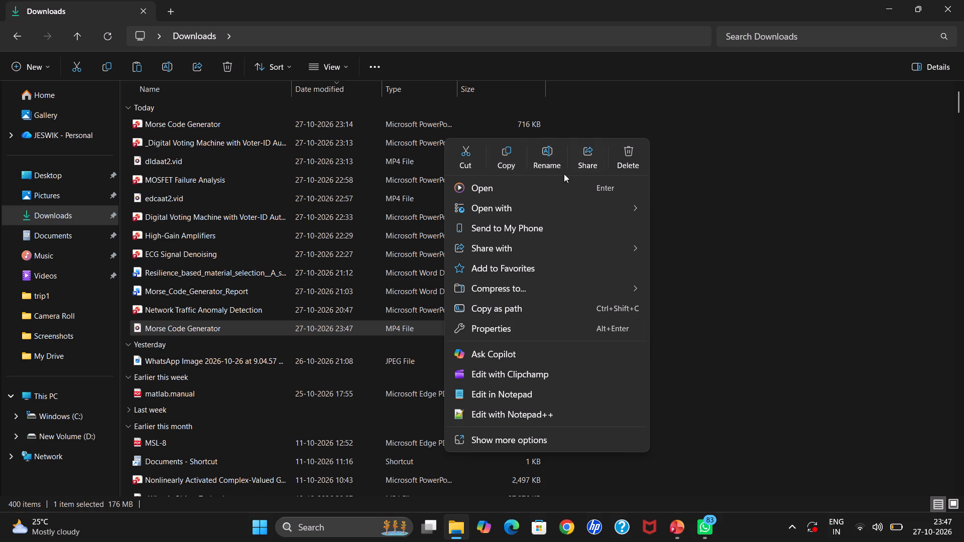
{"action": "left_click", "coordinate": [553, 161]}
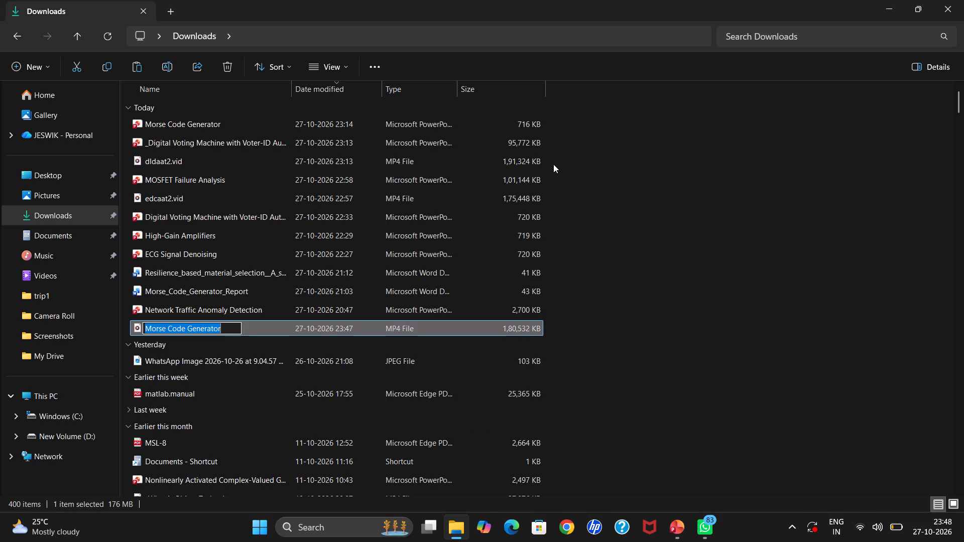
{"action": "type", "text": "csaaa"}
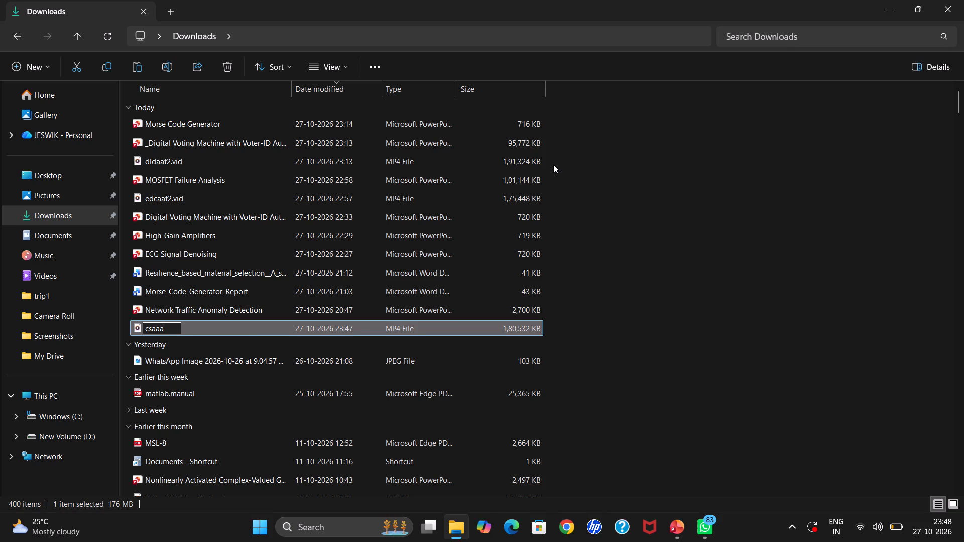
{"action": "type", "text": "t3"}
{"action": "key", "text": "BackSpace"}
{"action": "key", "text": "2"}
{"action": "type", "text": ".vid"}
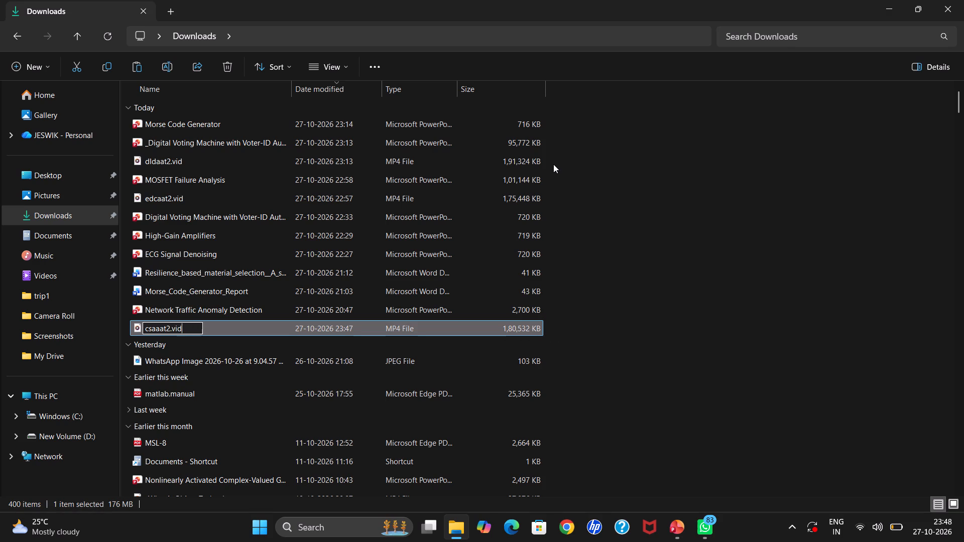
{"action": "key", "text": "Return"}
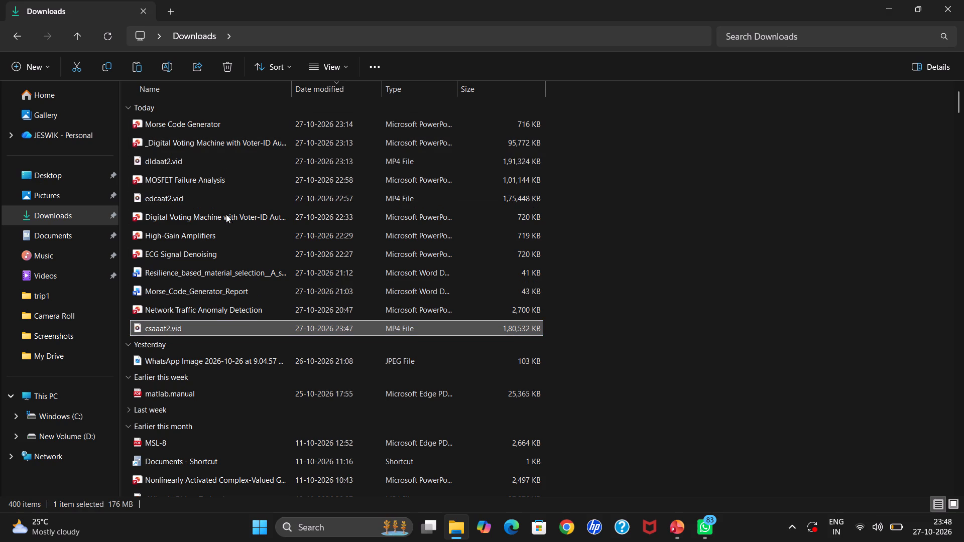
Open the Network Traffic Anomaly Detection presentation from Downloads and delete the date from its title slide.
{"action": "double_click", "coordinate": [240, 310]}
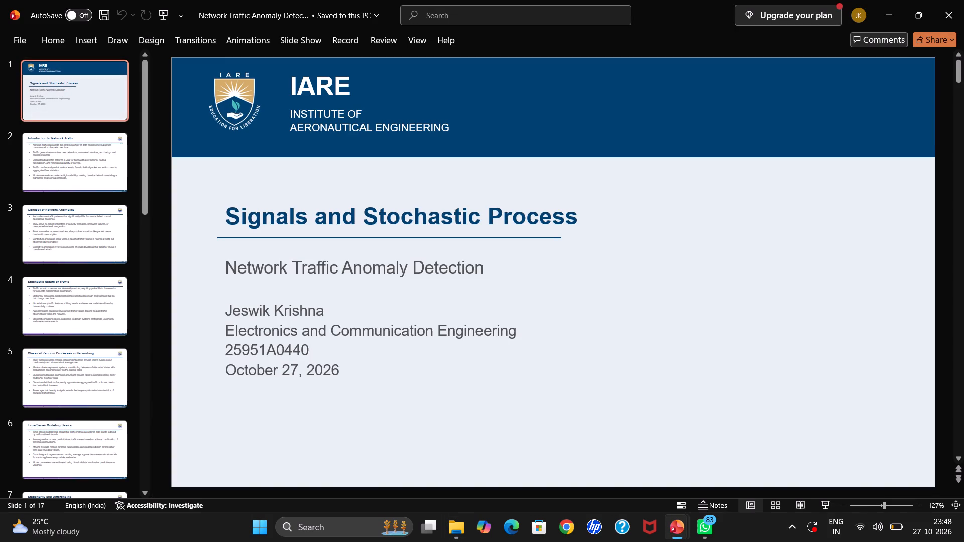
{"action": "left_click", "coordinate": [350, 365]}
{"action": "key", "text": "BackSpace"}
{"action": "key", "text": "BackSpace"}
{"action": "key", "text": "BackSpace"}
{"action": "key", "text": "BackSpace"}
{"action": "key", "text": "BackSpace"}
{"action": "key", "text": "BackSpace"}
{"action": "key", "text": "BackSpace"}
{"action": "key", "text": "BackSpace"}
{"action": "key", "text": "BackSpace"}
{"action": "key", "text": "BackSpace"}
{"action": "key", "text": "BackSpace"}
{"action": "key", "text": "BackSpace"}
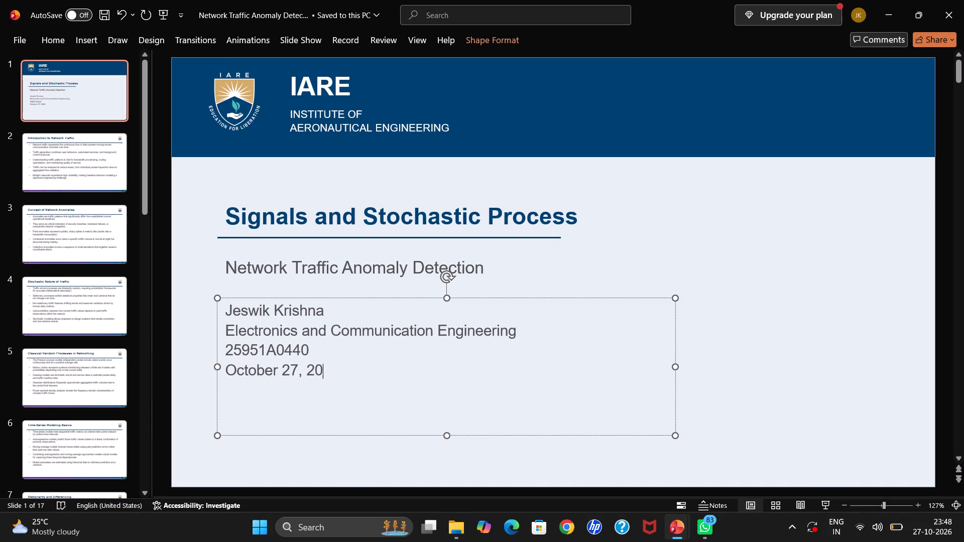
{"action": "key", "text": "BackSpace"}
{"action": "key", "text": "BackSpace"}
{"action": "key", "text": "BackSpace"}
{"action": "key", "text": "BackSpace"}
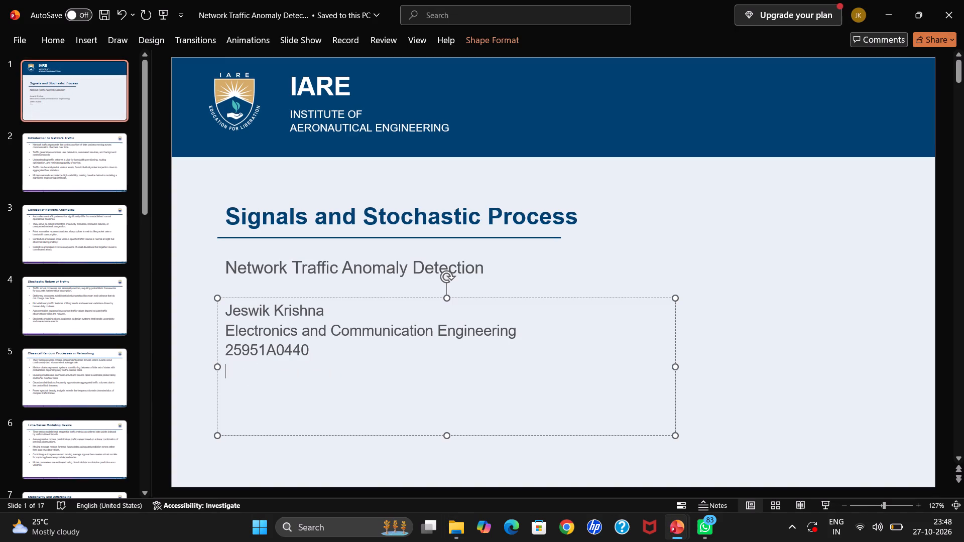
Add the initial "P." before the presenter's name on the title slide and save the presentation.
{"action": "key", "text": "Up"}
{"action": "key", "text": "Up"}
{"action": "key", "text": "Up"}
{"action": "key", "text": "shift+p"}
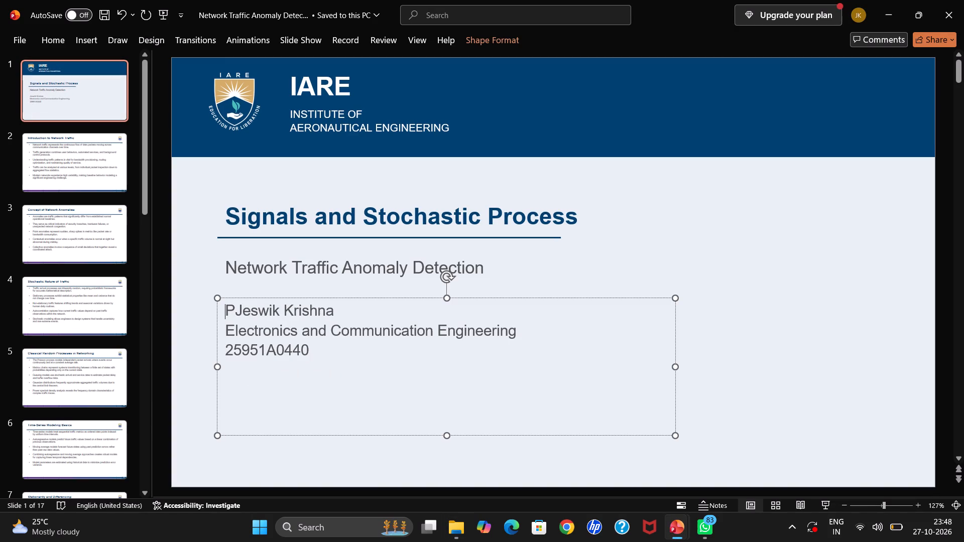
{"action": "key", "text": "period"}
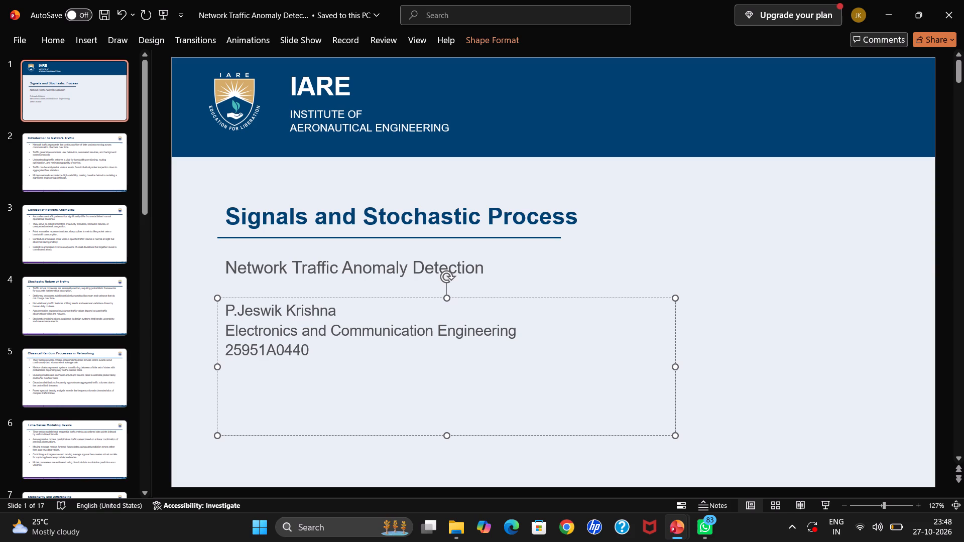
{"action": "key", "text": "ctrl+s"}
{"action": "key", "text": "ctrl+s"}
{"action": "left_click", "coordinate": [643, 268]}
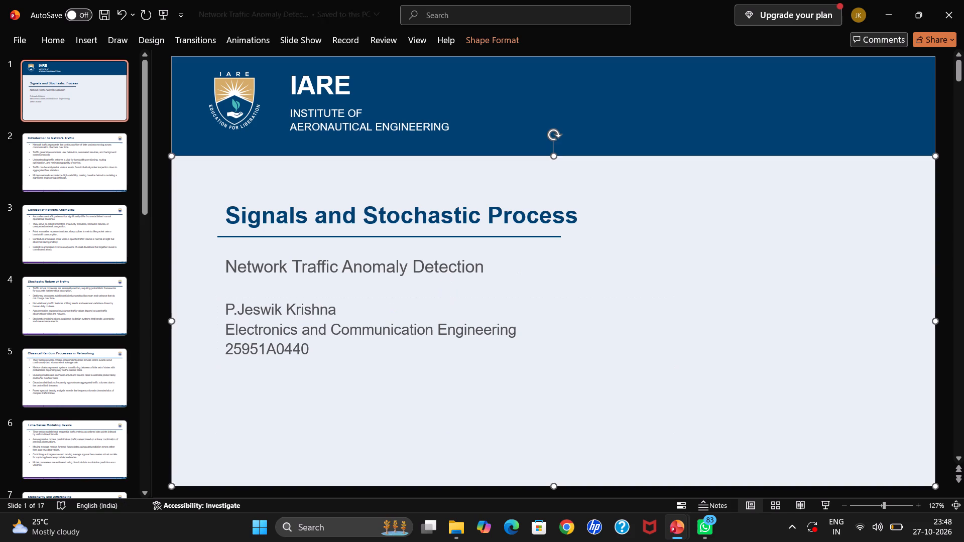